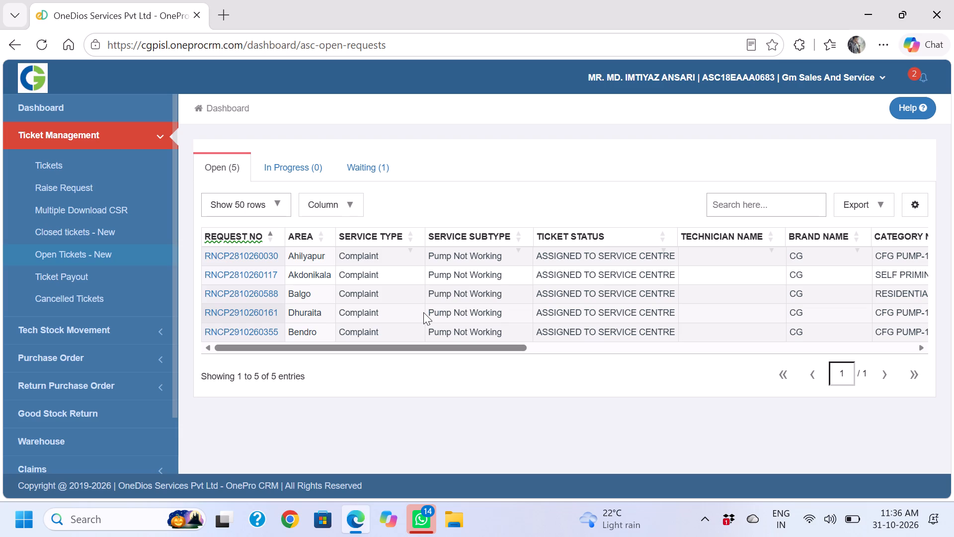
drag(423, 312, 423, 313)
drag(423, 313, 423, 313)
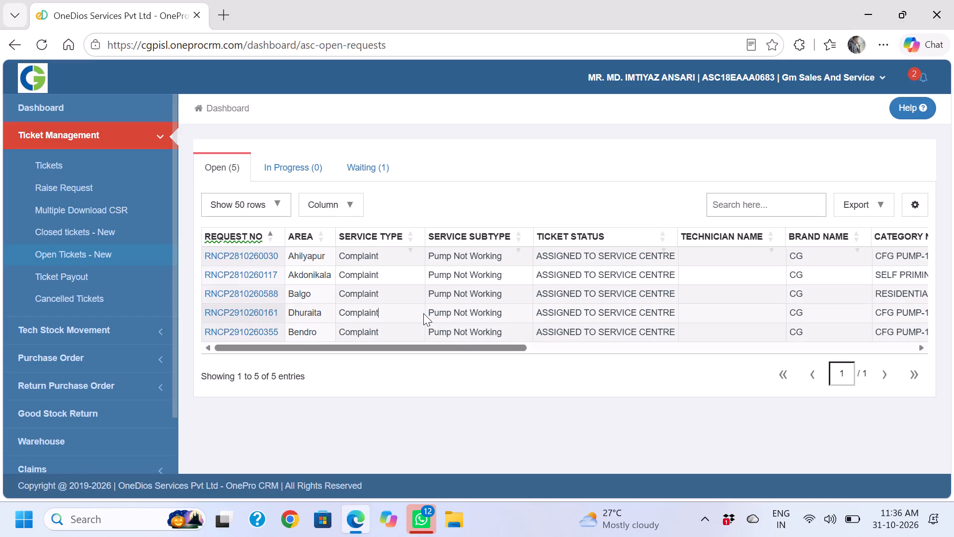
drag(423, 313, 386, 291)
scroll(386, 291, left, 2)
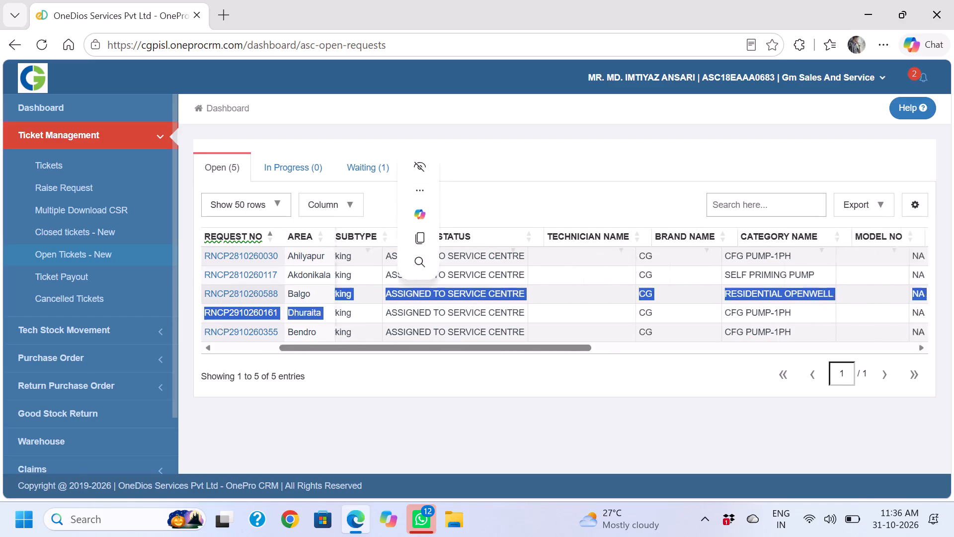
scroll(386, 291, left, 4)
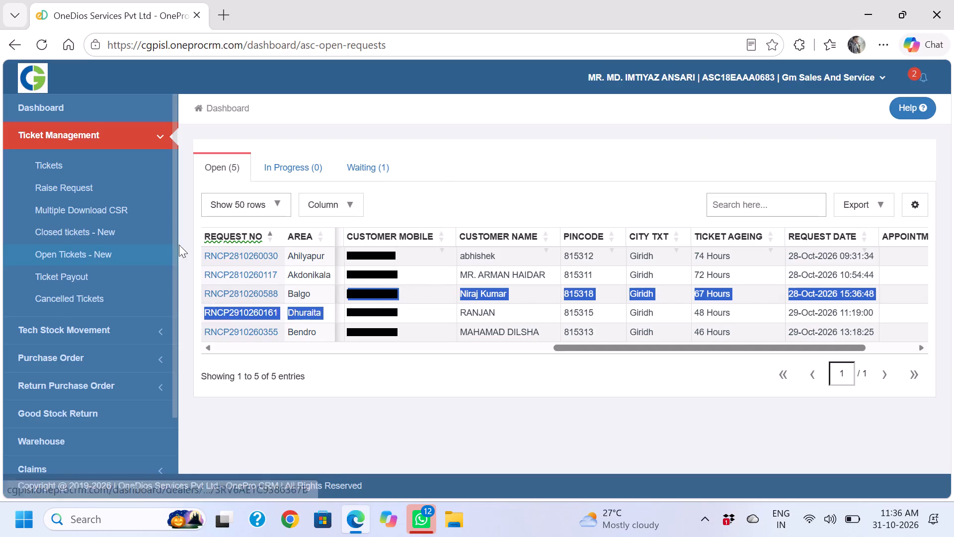
click(251, 252)
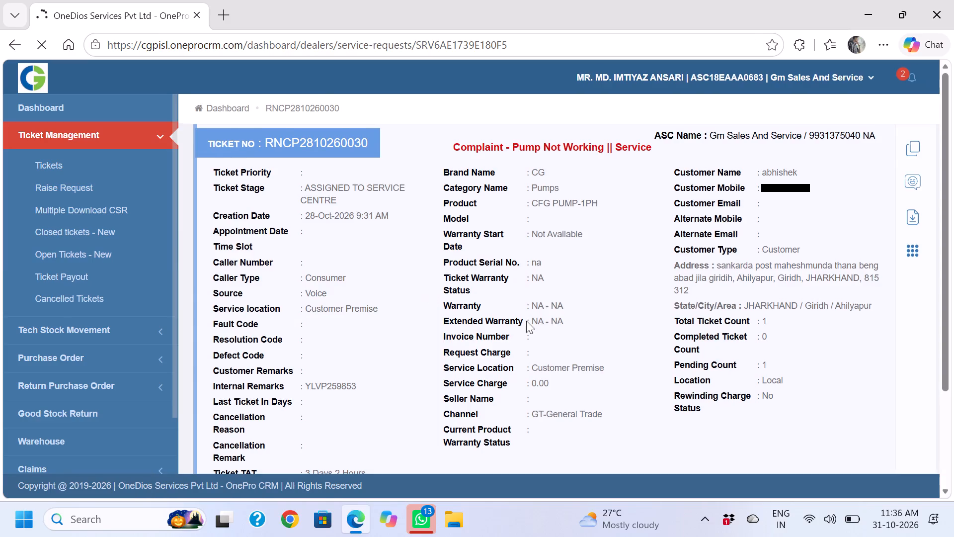
Display the Partner Task section of the opened pump complaint ticket.
scroll(526, 321, down, 4)
click(521, 386)
scroll(520, 359, down, 1)
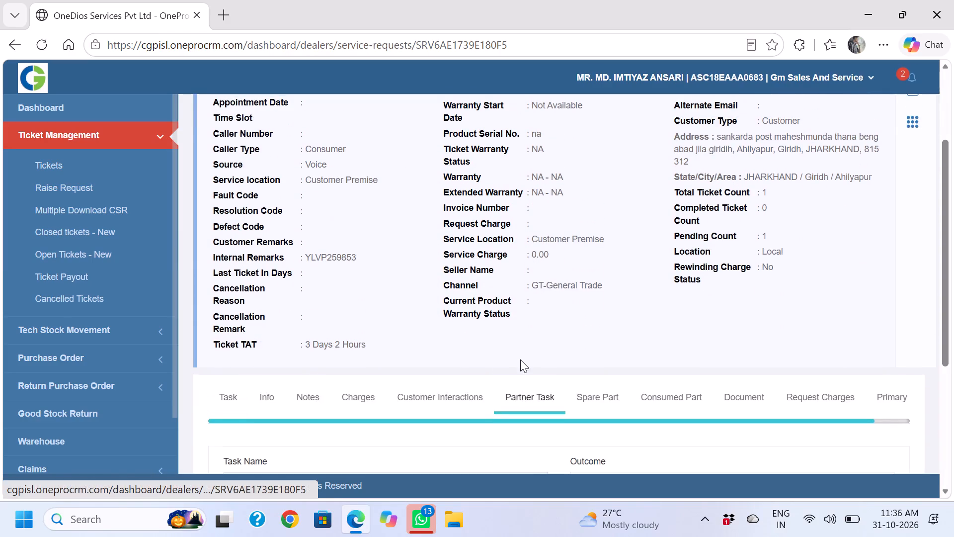
Submit the TICKET ASSIGN task with outcome ALLOCATED TO ENGINEER and assign the ticket to the fourth technician listed.
scroll(520, 359, down, 2)
click(614, 253)
click(615, 296)
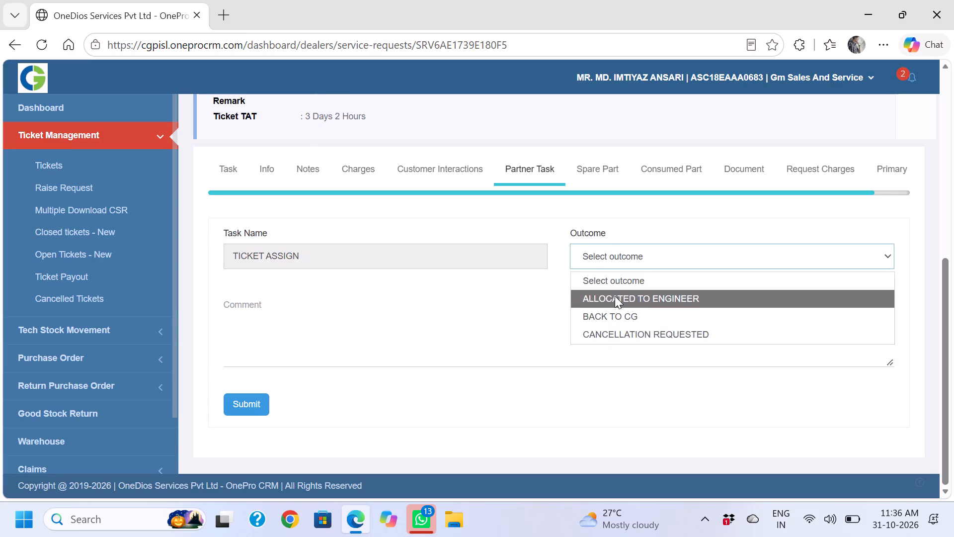
click(247, 399)
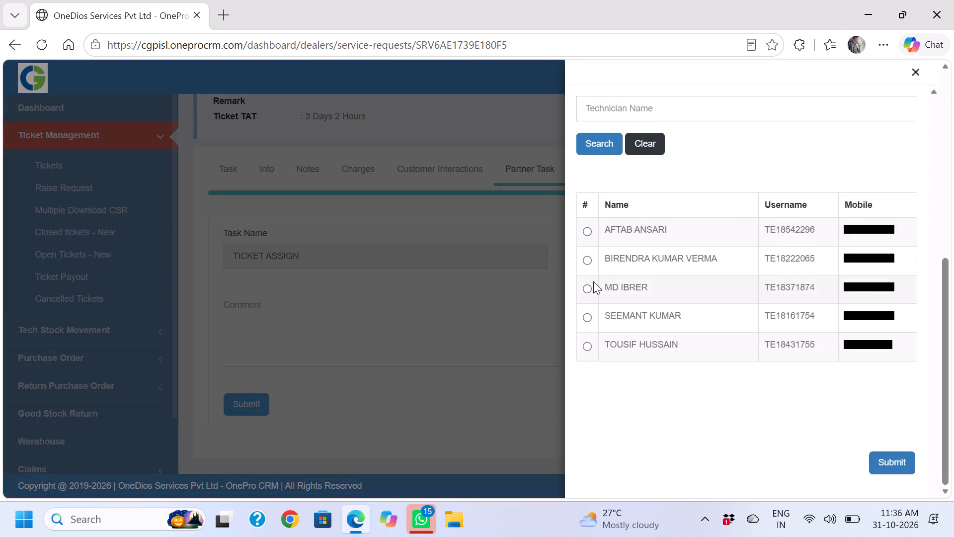
click(582, 315)
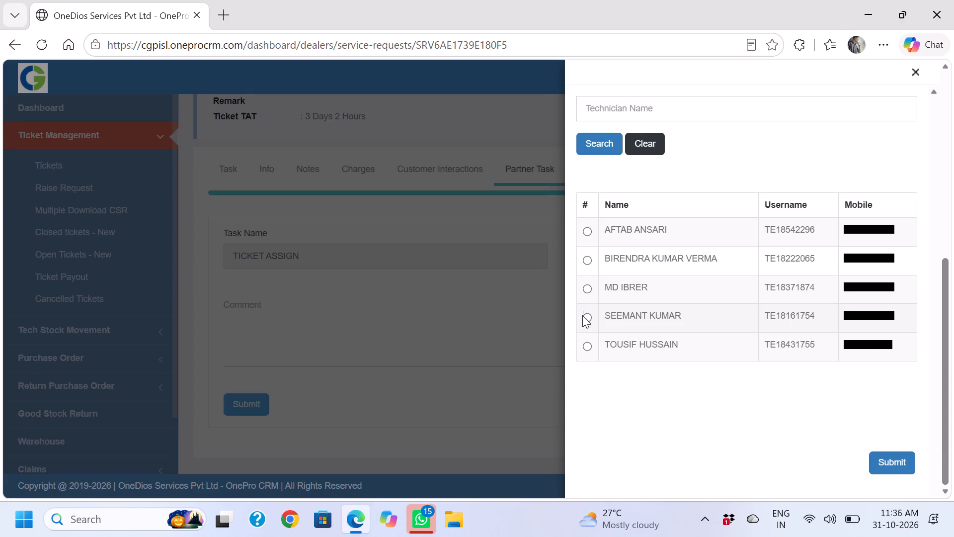
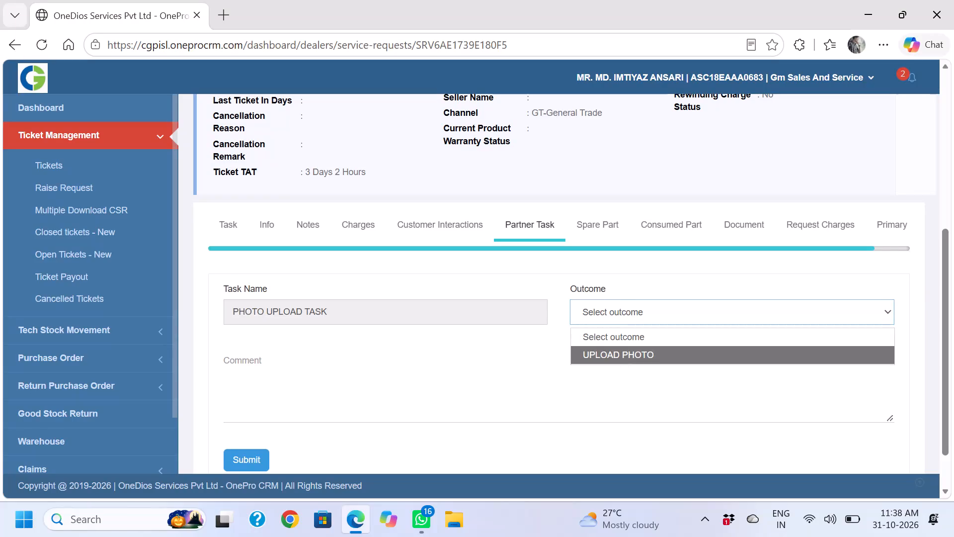
Set the photo upload task's outcome to UPLOAD PHOTO and submit it to bring up the document upload form.
click(614, 358)
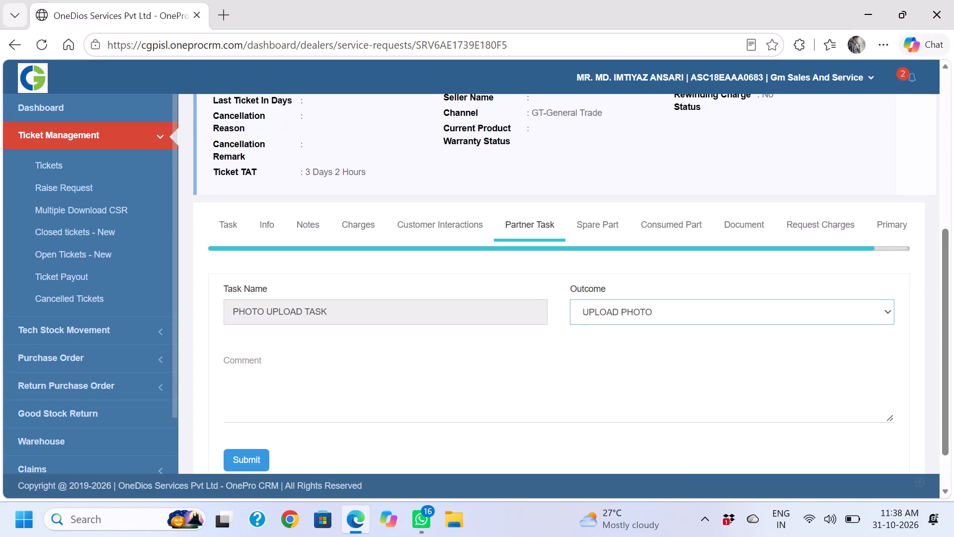
click(245, 454)
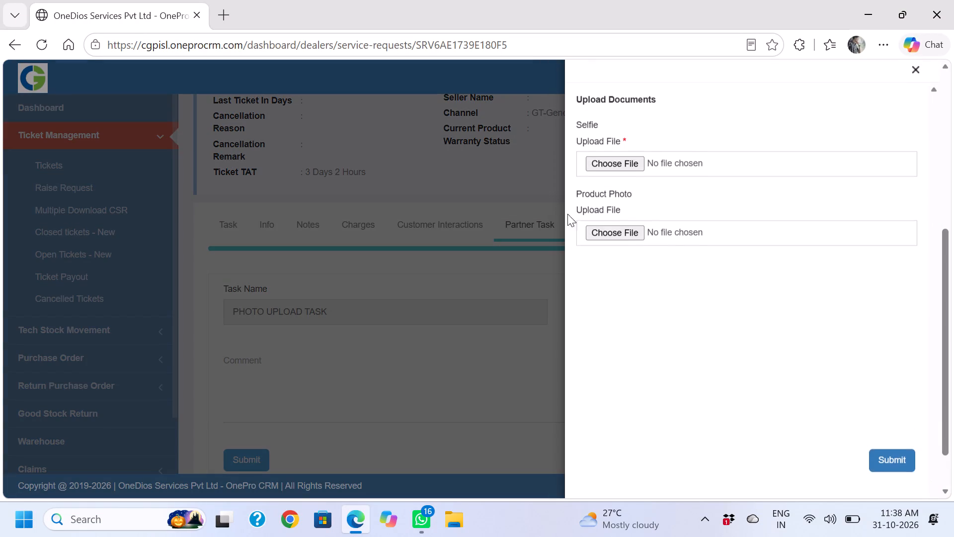
Attach "WhatsApp Image 2026-10-30 at 3.01.46 PM" from Downloads as the Selfie file and submit the uploaded documents.
click(612, 168)
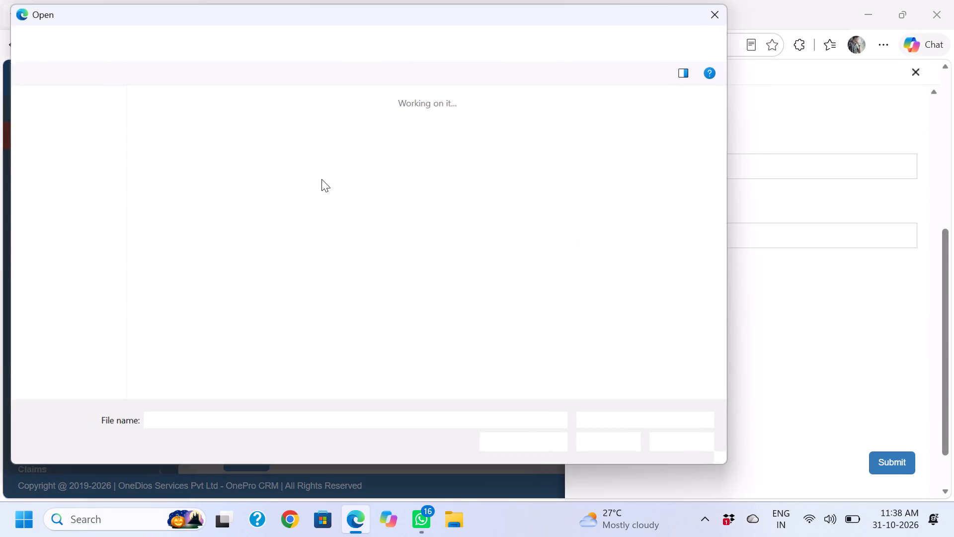
click(227, 180)
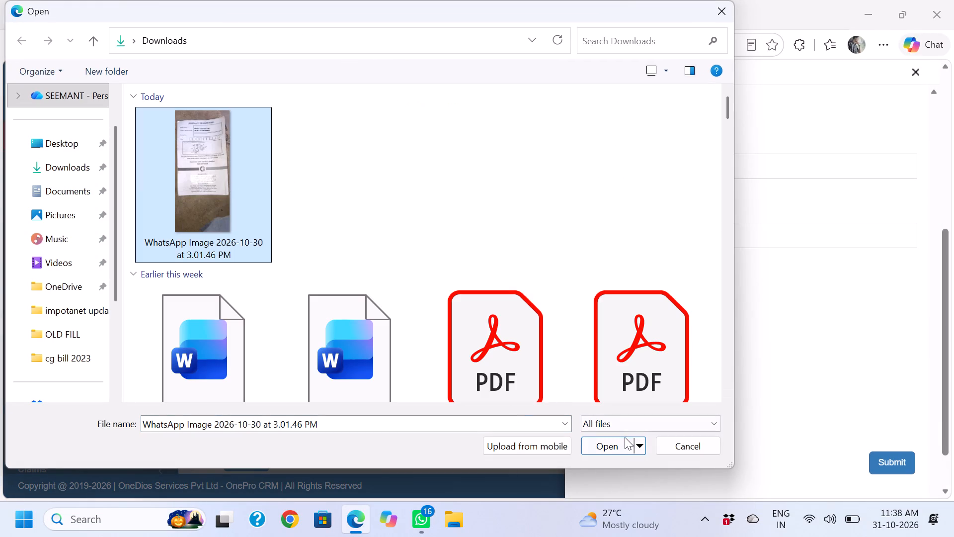
click(608, 443)
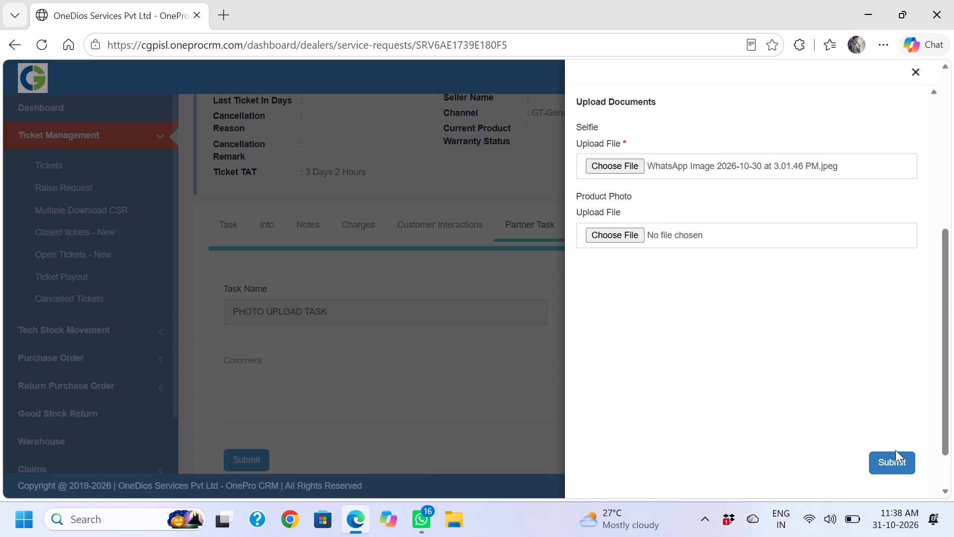
click(895, 450)
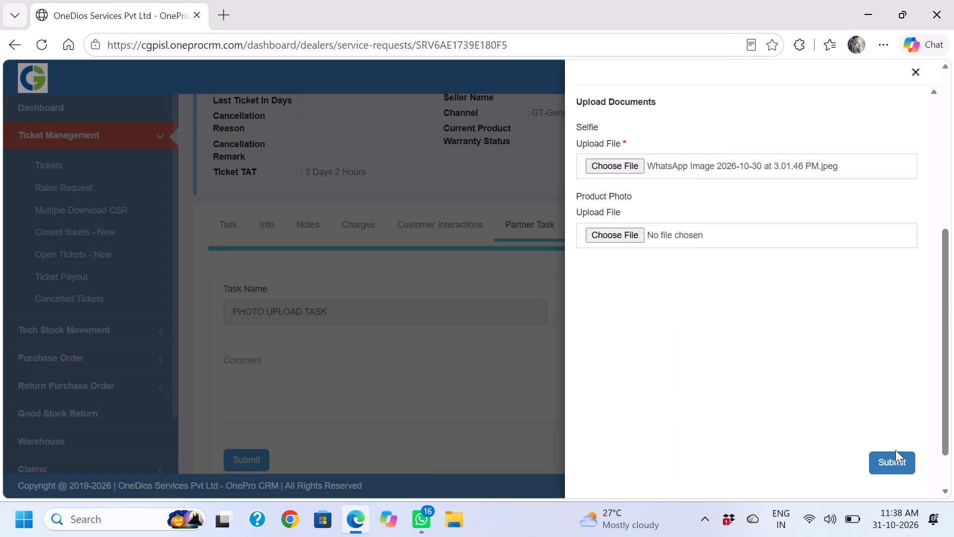
click(886, 458)
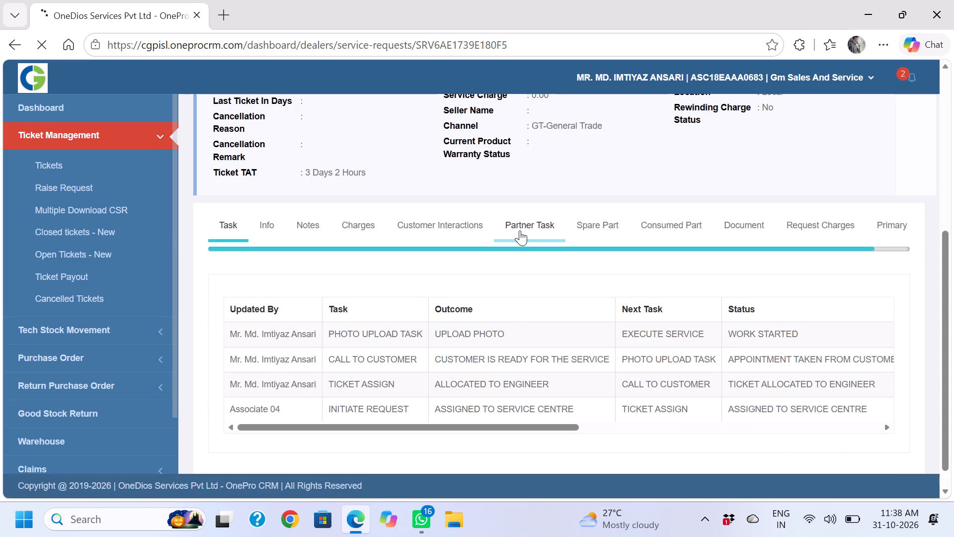
Open the ticket's Execute Service task in the Partner Task section for recording its outcome.
click(516, 229)
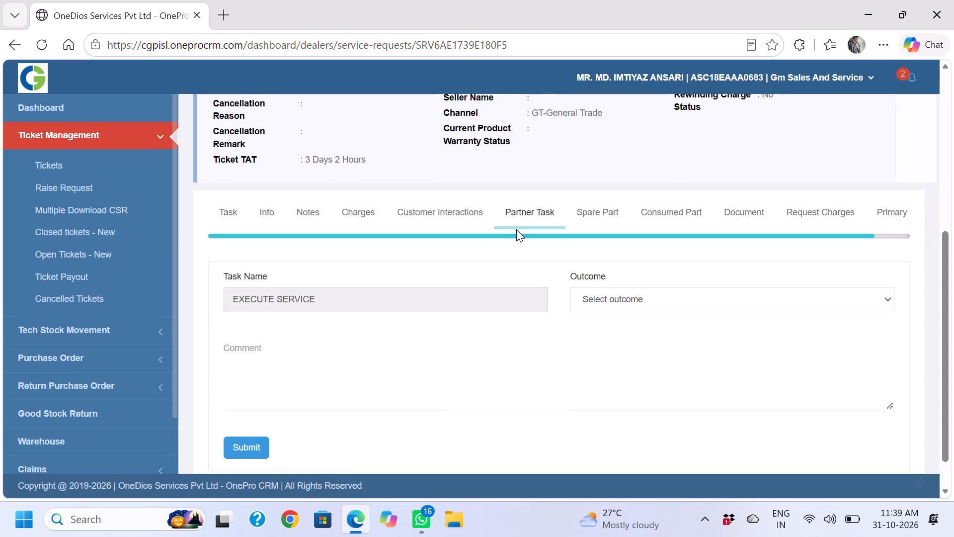
click(516, 229)
Submit the EXECUTE SERVICE partner task with the outcome COMPLETED WITHOUT SPARE PART.
click(635, 307)
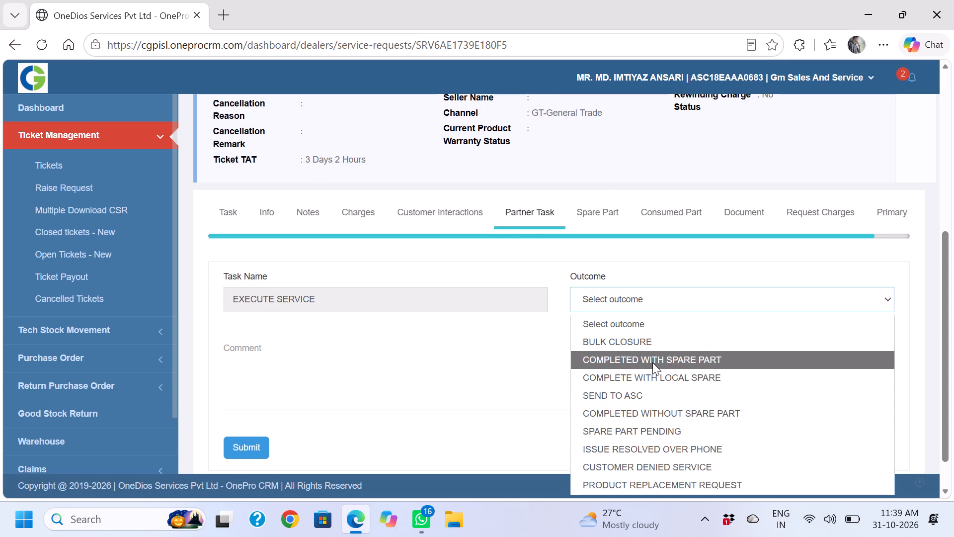
click(654, 416)
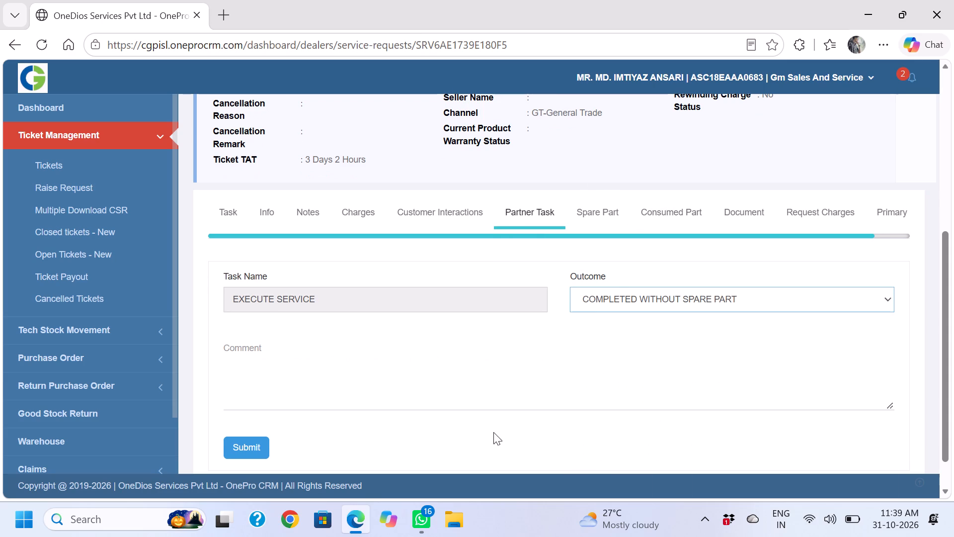
click(252, 457)
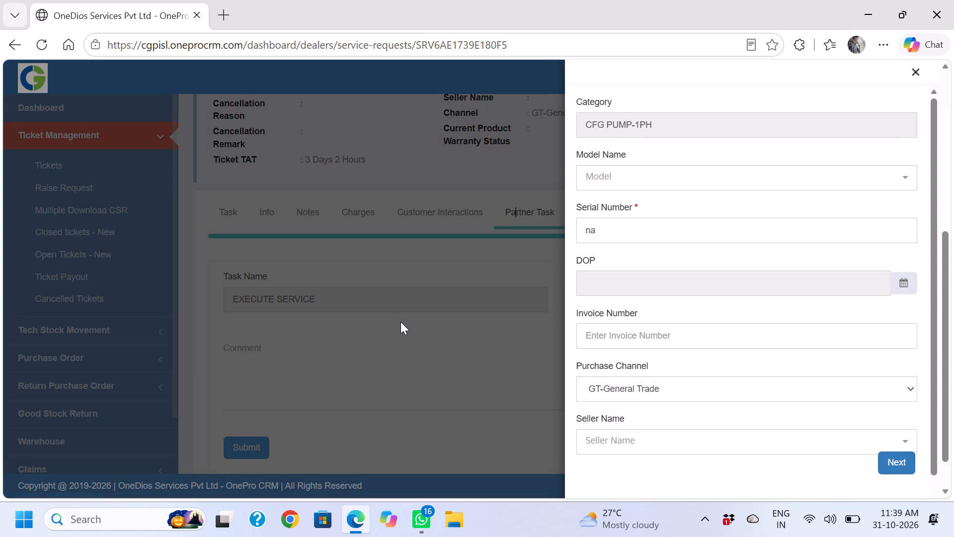
Set the product's model to DOMS PUMP MINI MoGANGA I 1PH 1HP, code CGDMM10MG.
click(667, 183)
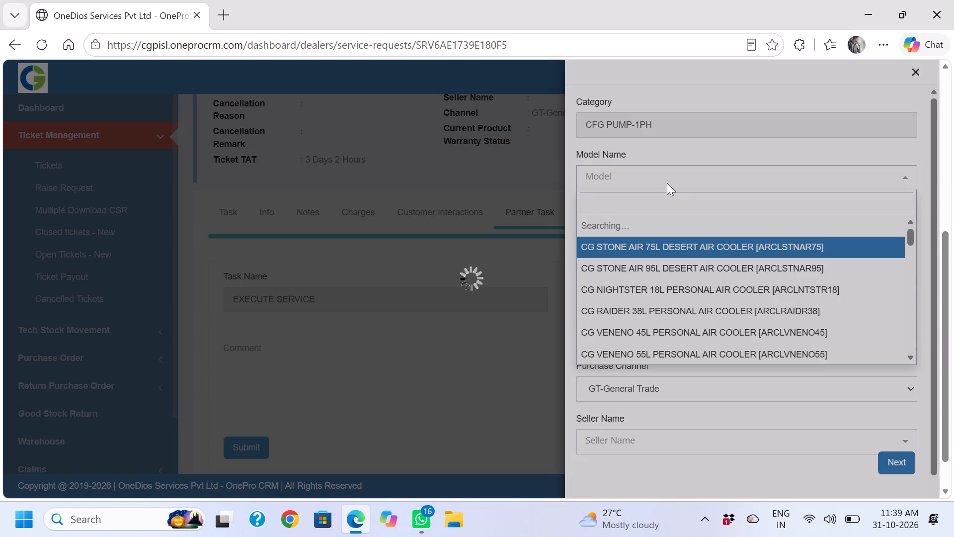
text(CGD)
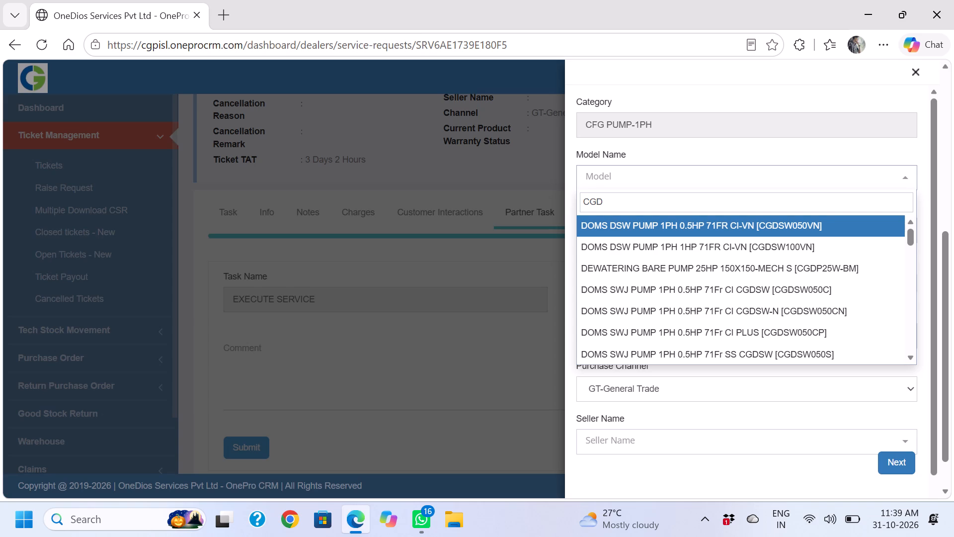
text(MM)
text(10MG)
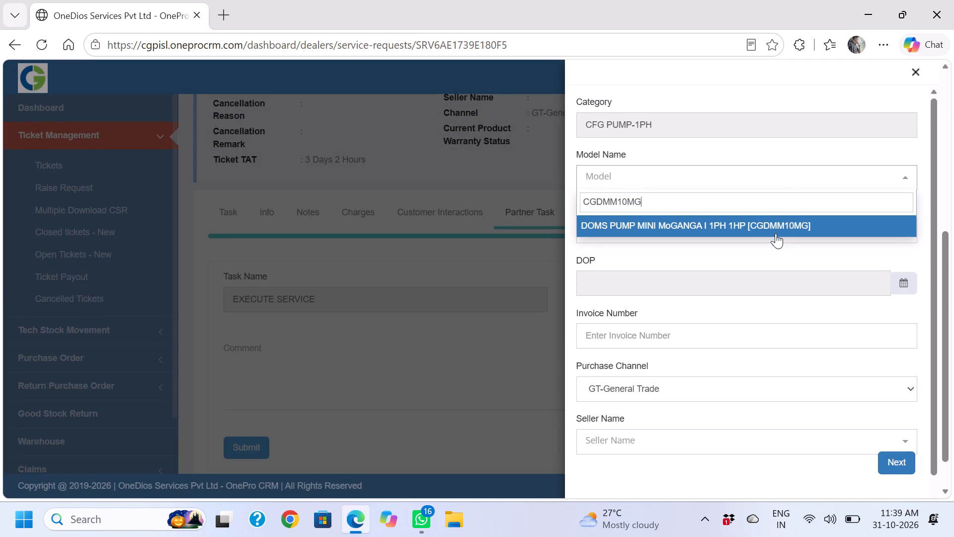
click(767, 231)
click(715, 235)
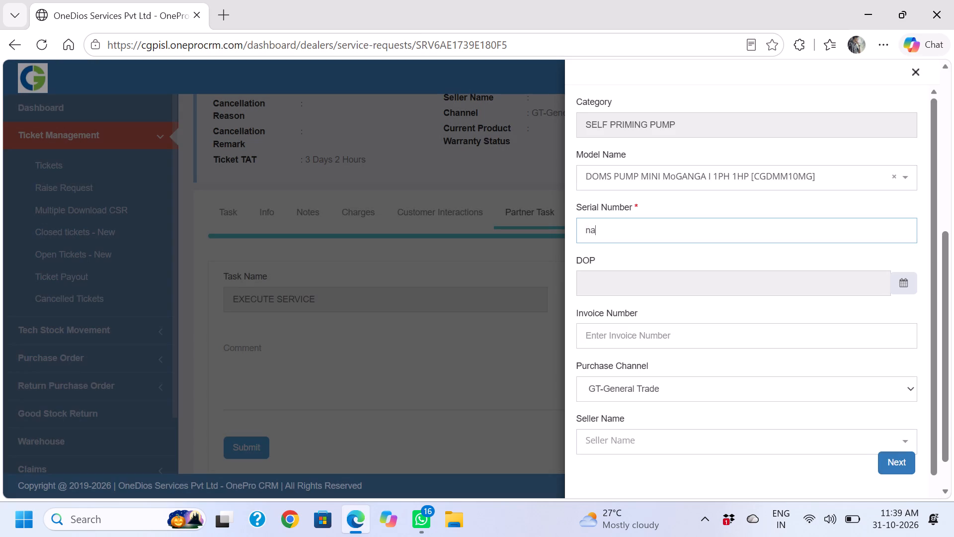
key(BackSpace)
key(BackSpace)
key(BackSpace)
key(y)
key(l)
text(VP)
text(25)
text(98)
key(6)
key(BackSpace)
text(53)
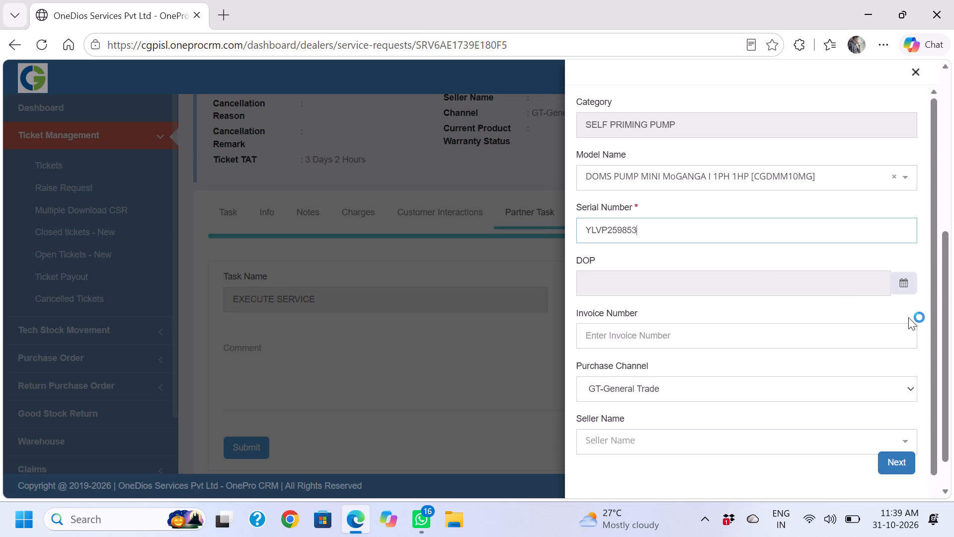
Set the date of purchase to 14 July 2026 and save the product details to continue to the service update.
click(905, 286)
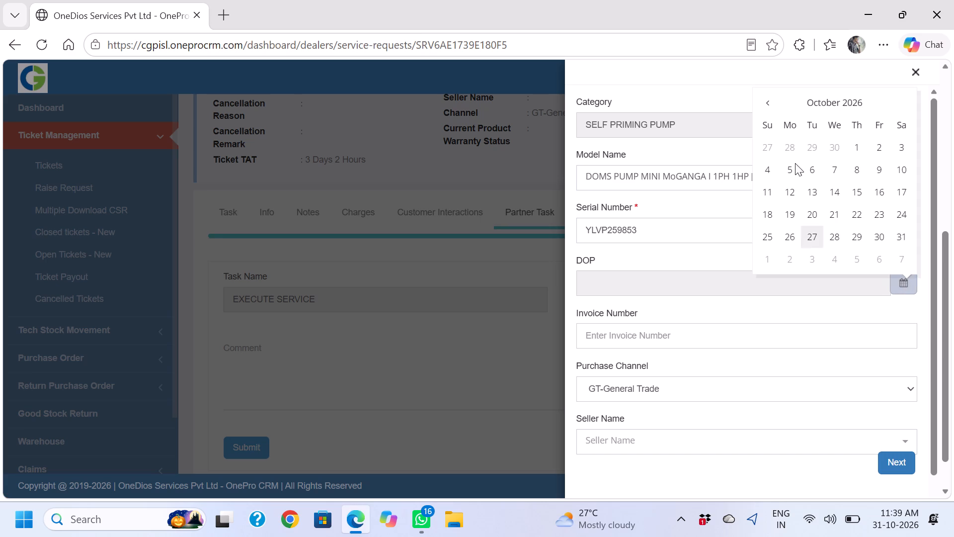
click(759, 100)
click(759, 100)
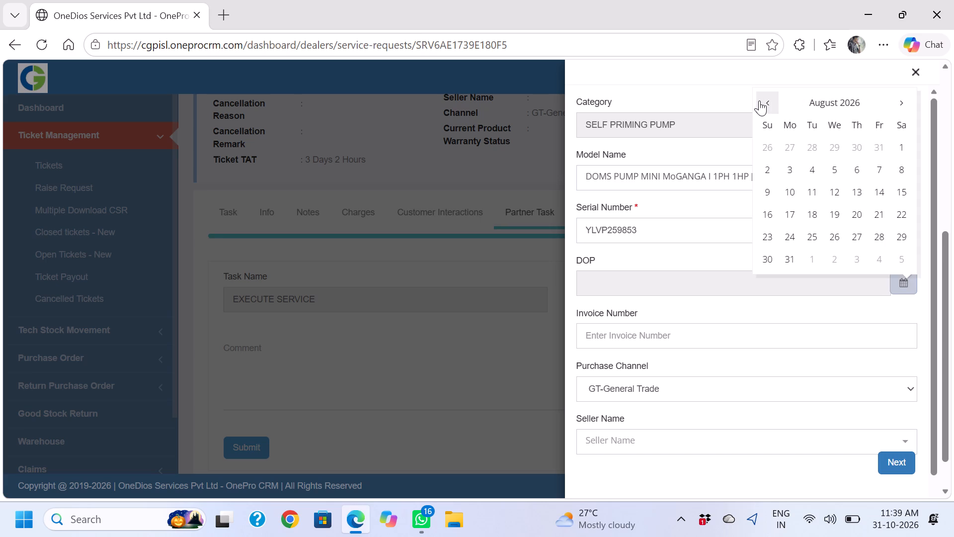
click(759, 100)
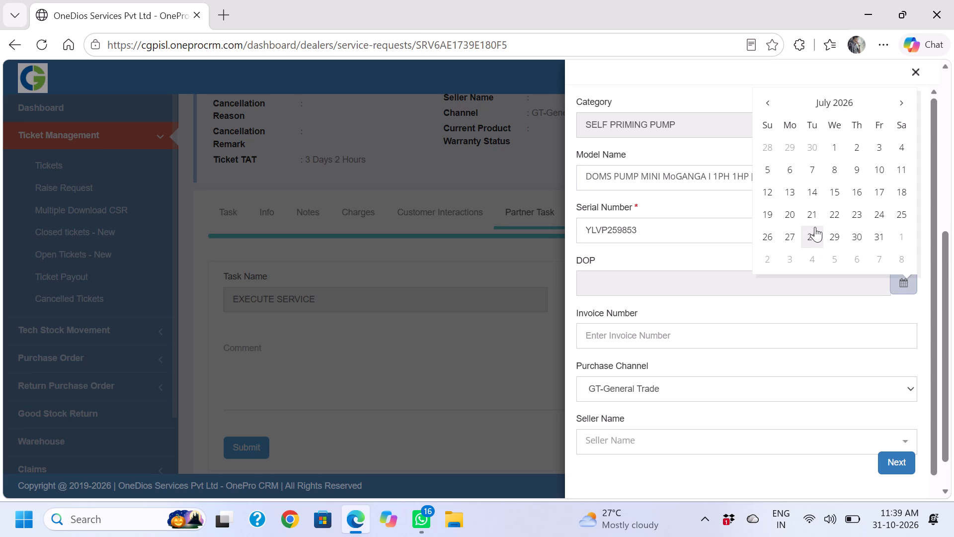
click(813, 193)
scroll(747, 431, down, 1)
click(908, 468)
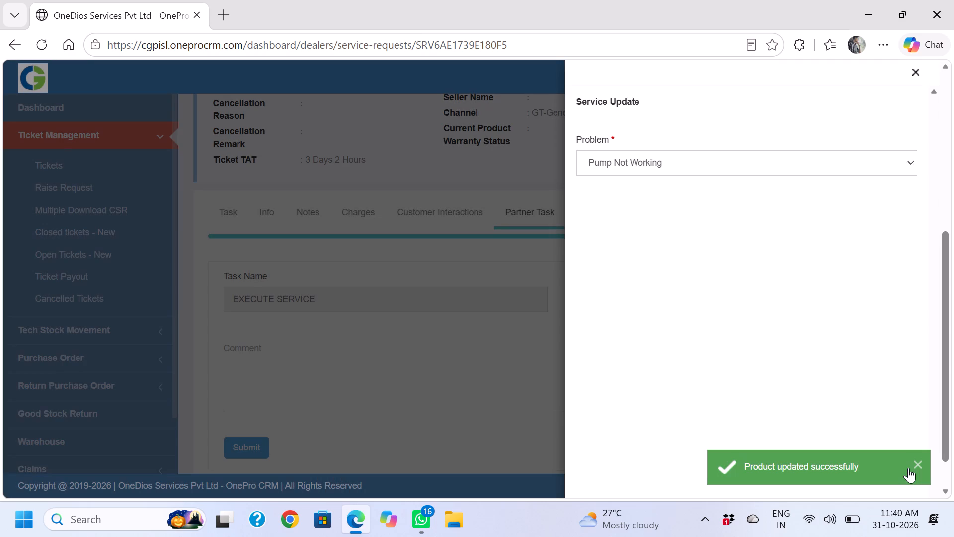
Accept the problem Pump Not Working and the service location Customer Premise, continuing to the fault and resolution codes.
click(919, 459)
click(904, 460)
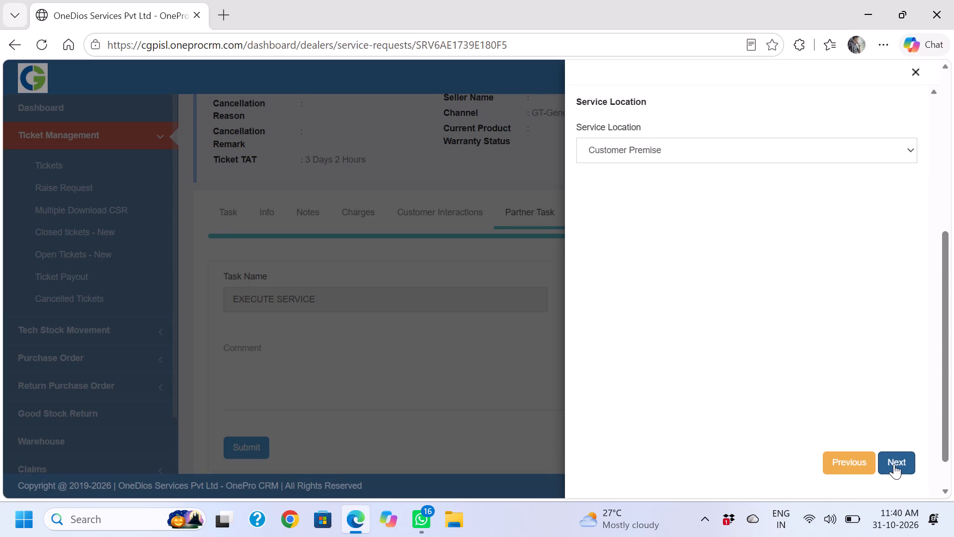
click(894, 465)
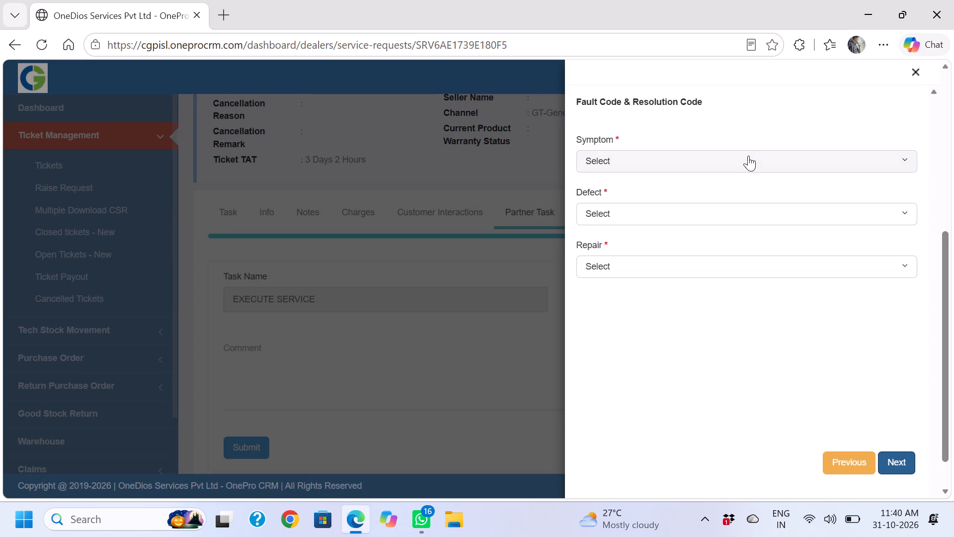
Set the symptom to Winding burnt, the defect to Motor Burn (Winding Burn) and the repair to Site visit done.
click(748, 156)
scroll(653, 290, down, 2)
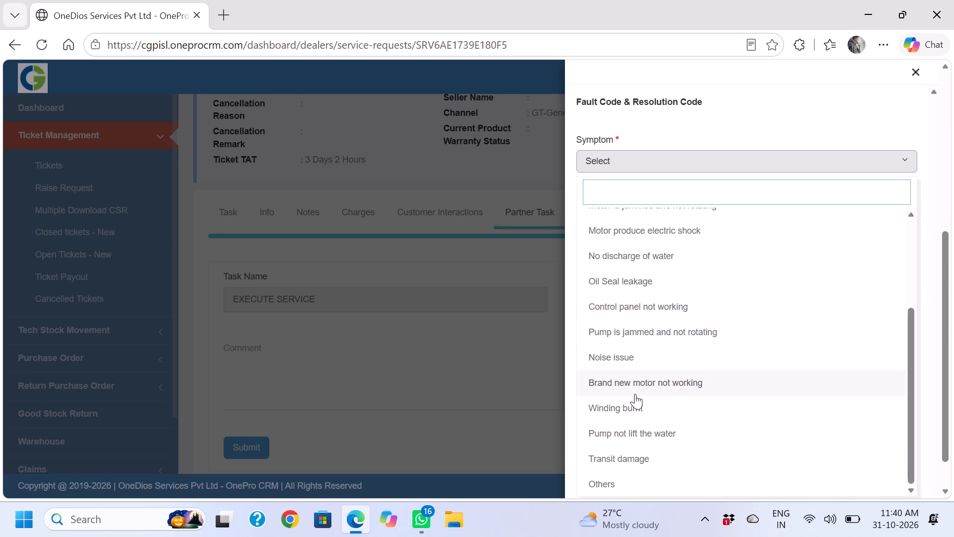
click(632, 406)
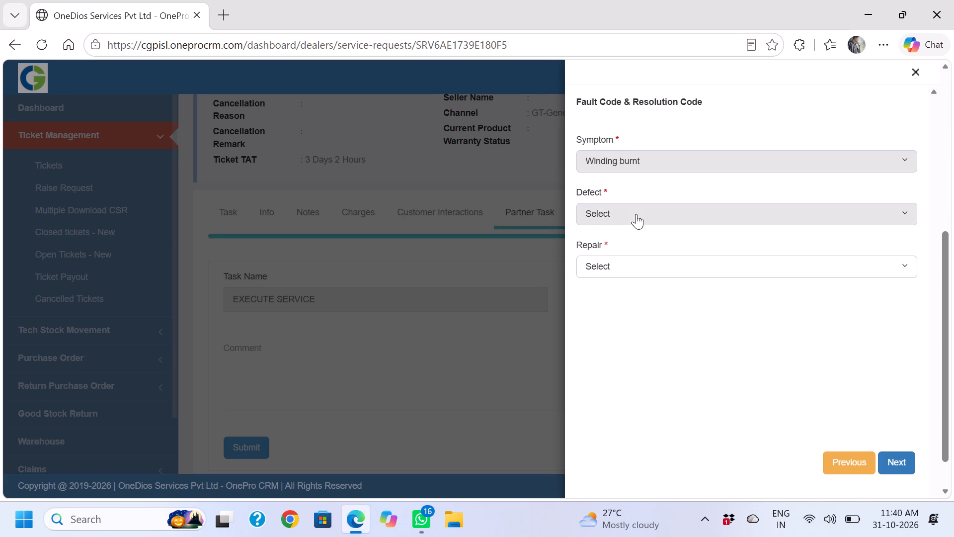
click(636, 214)
scroll(620, 320, down, 1)
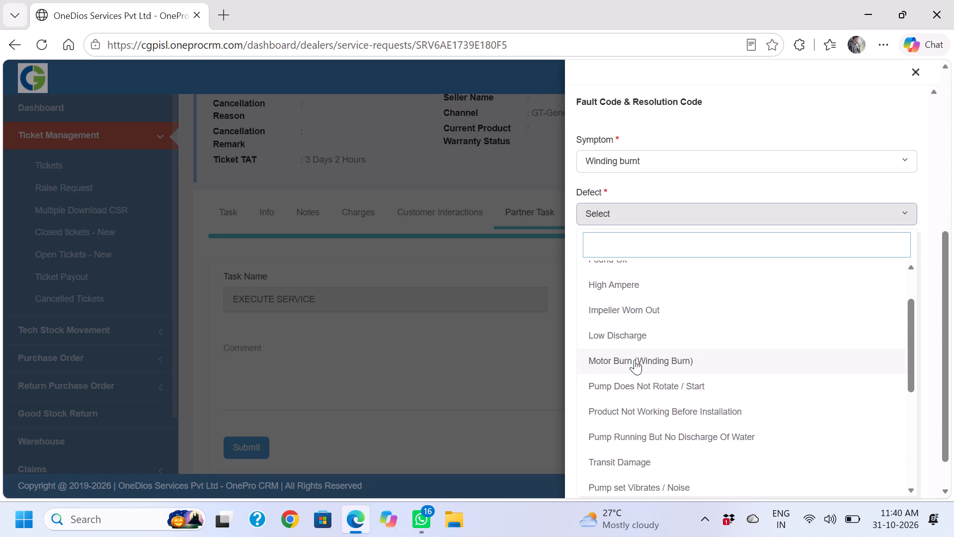
click(635, 359)
click(626, 265)
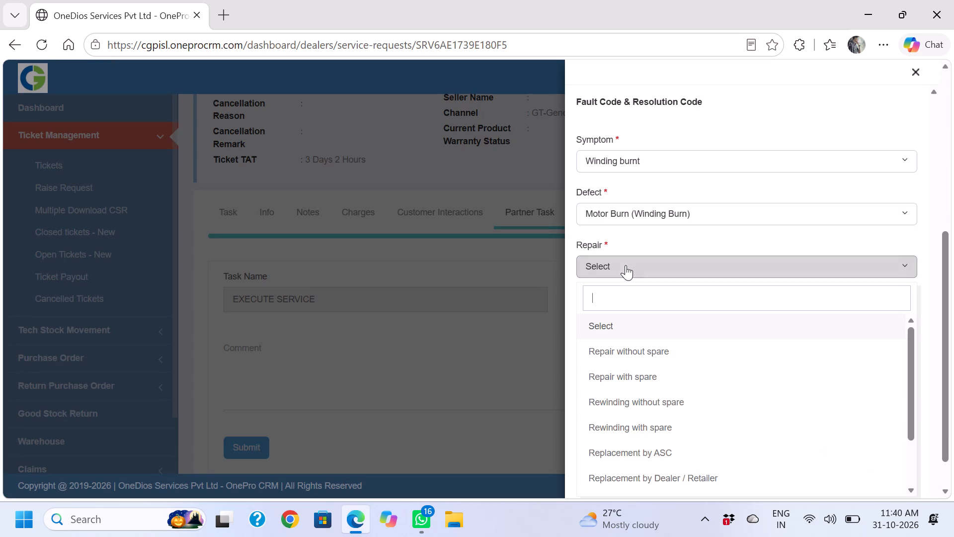
scroll(613, 386, down, 1)
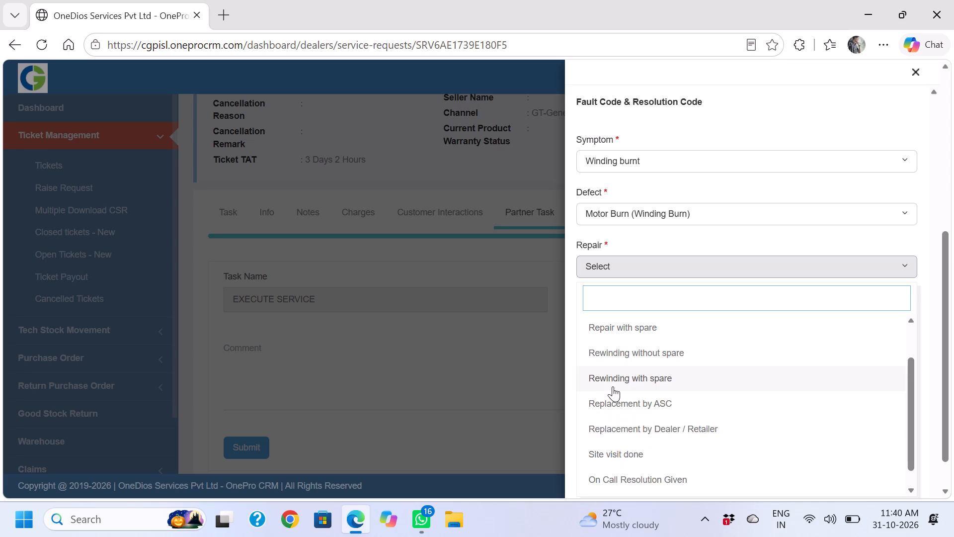
click(631, 453)
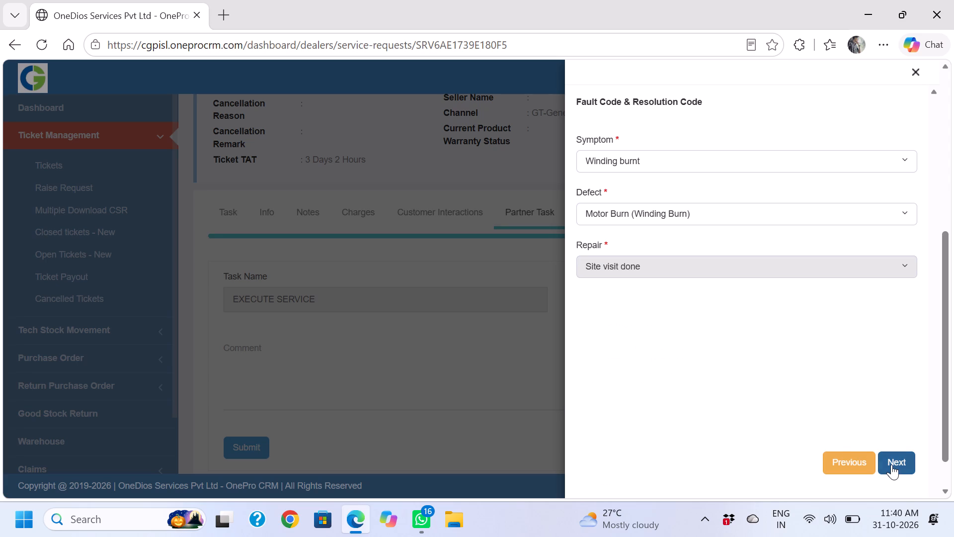
Accept the fault and resolution codes and submit the service update, leaving the other ticket charges blank.
click(891, 464)
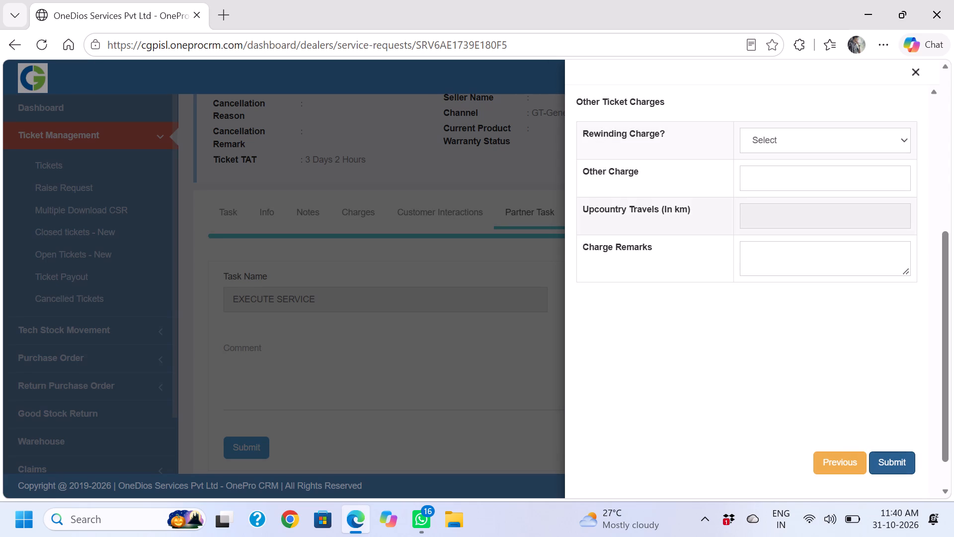
click(908, 460)
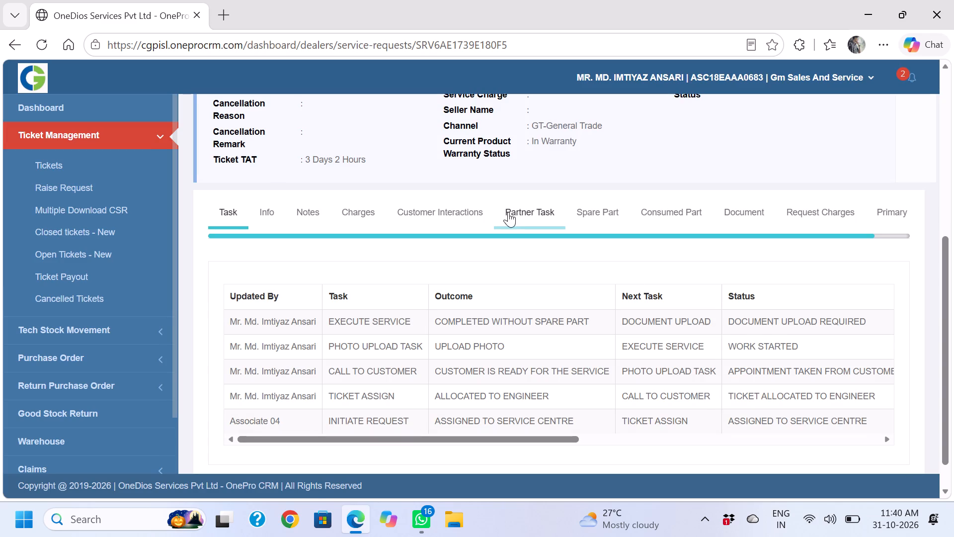
Submit the DOCUMENT UPLOAD partner task with the outcome UPLOAD DOCUMENT to bring up its document form.
click(507, 208)
click(593, 301)
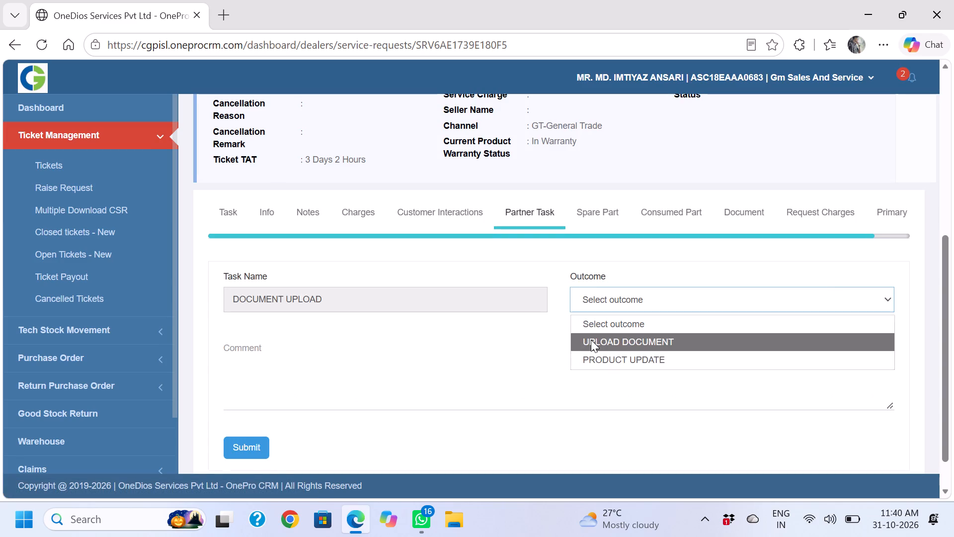
click(591, 340)
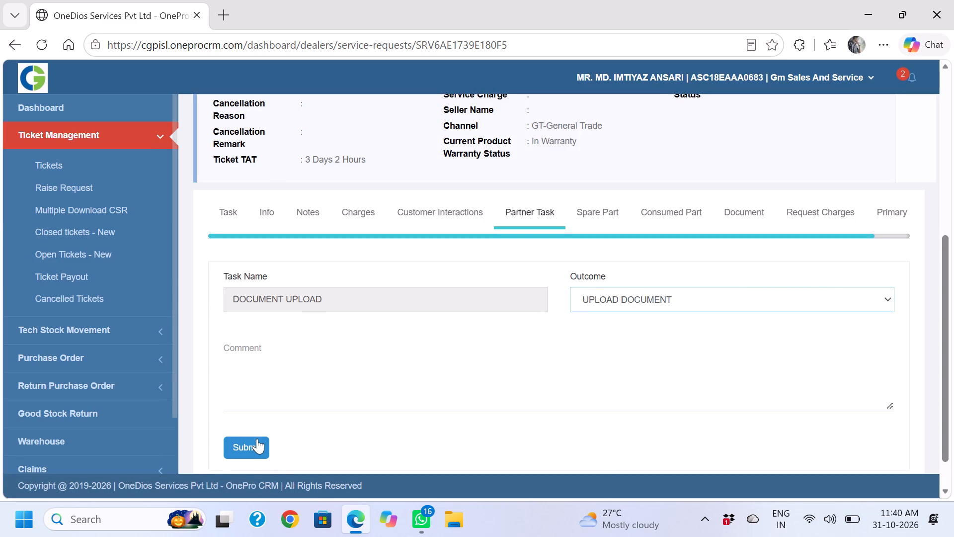
click(257, 439)
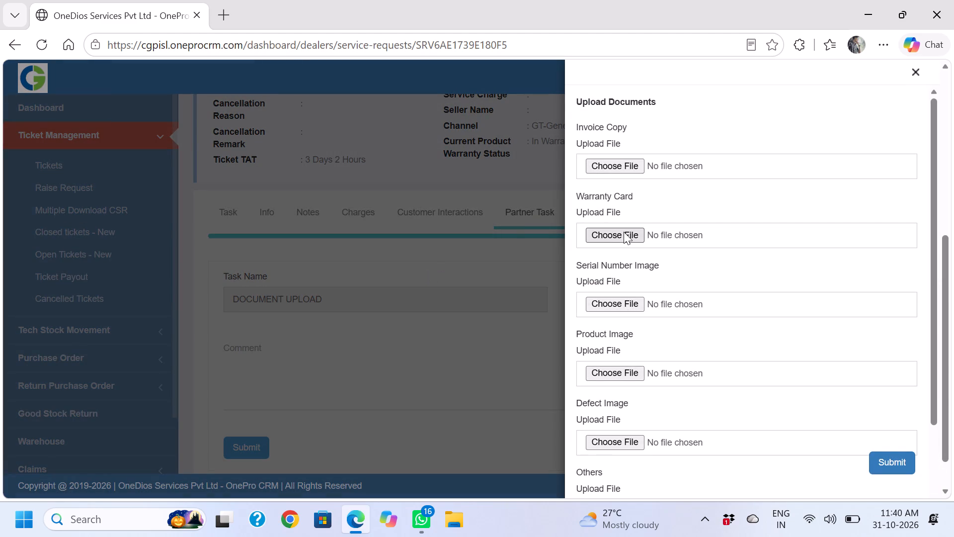
Attach WhatsApp Image 2026-10-30 at 3.01.46 PM from Downloads as the warranty card, serial number image and product image.
click(624, 232)
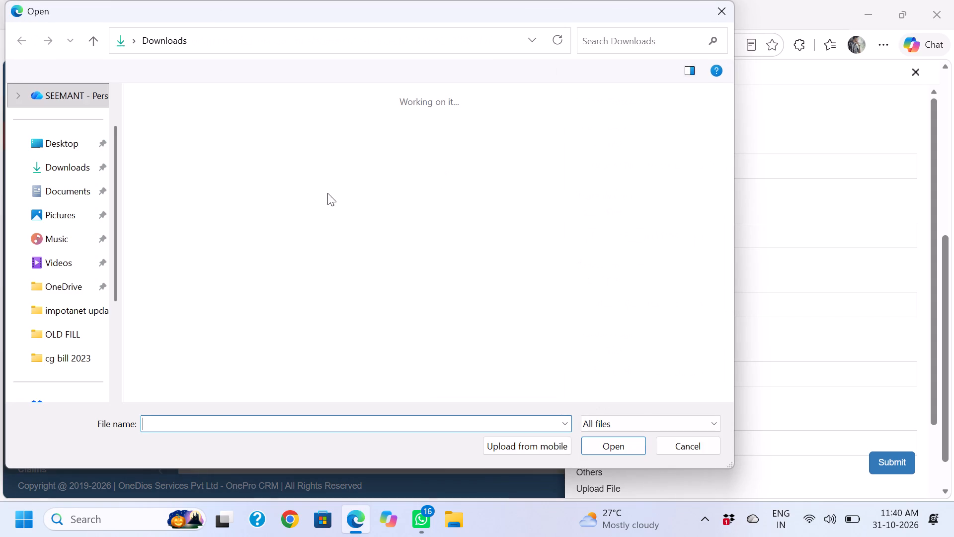
click(226, 175)
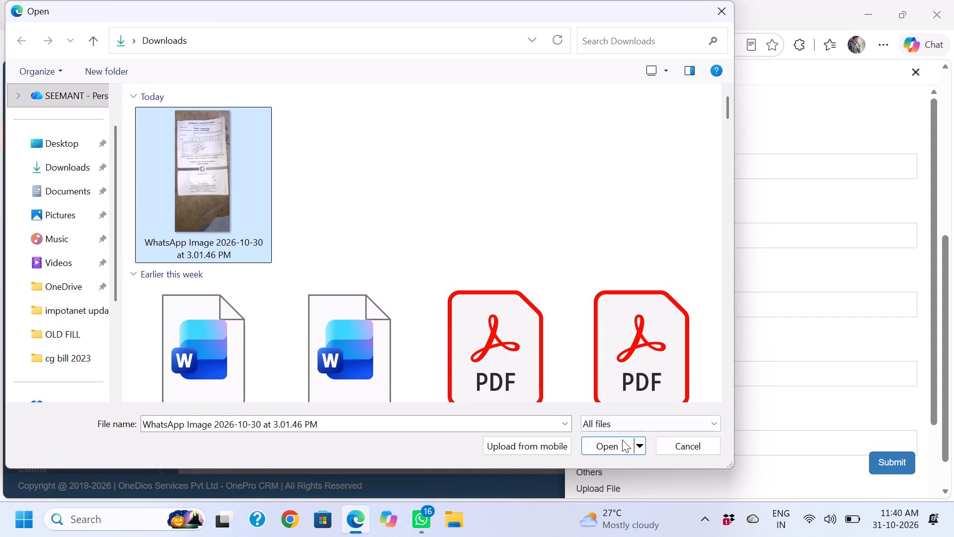
click(622, 443)
click(624, 307)
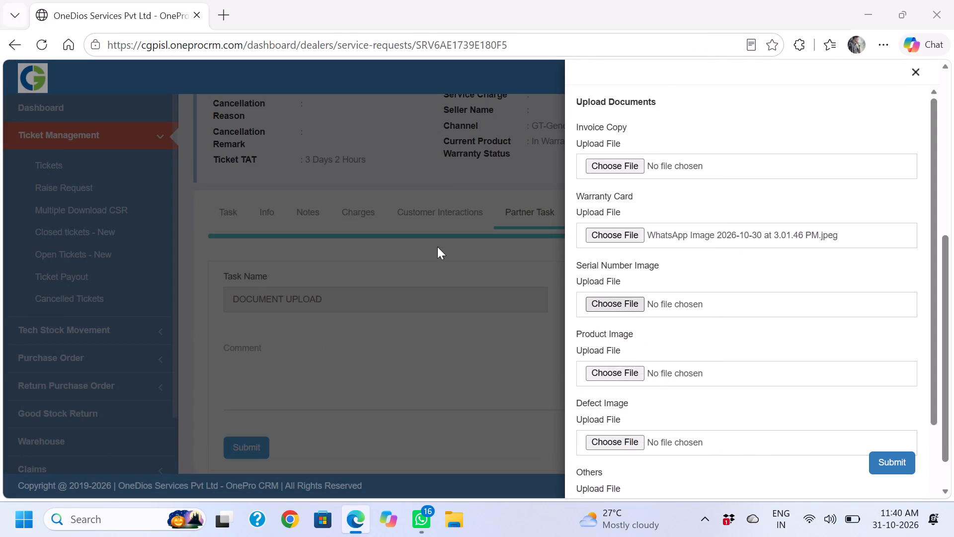
click(218, 189)
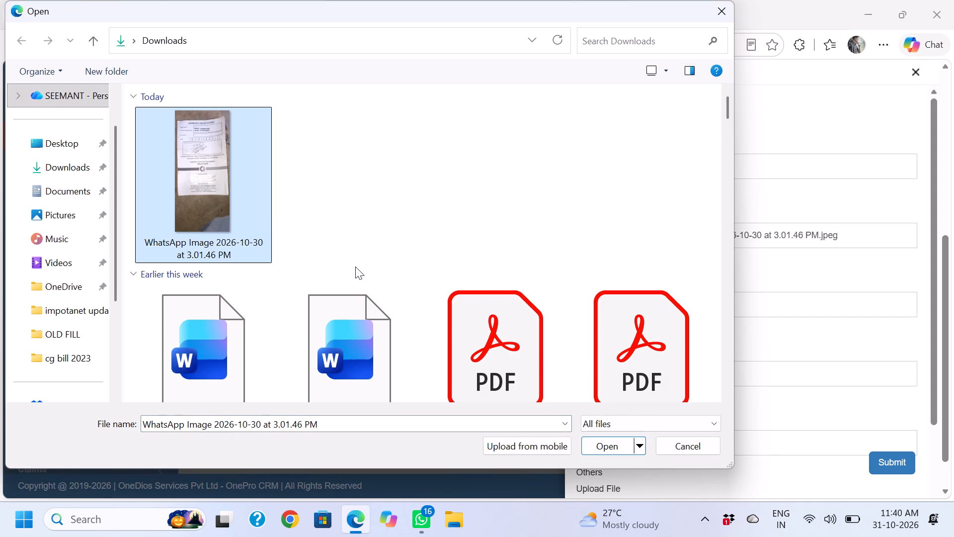
click(603, 443)
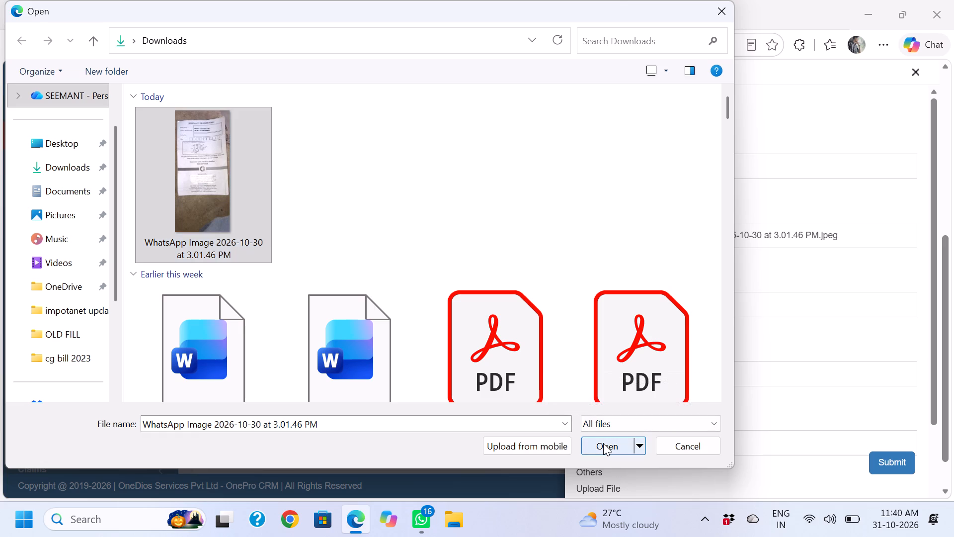
click(611, 372)
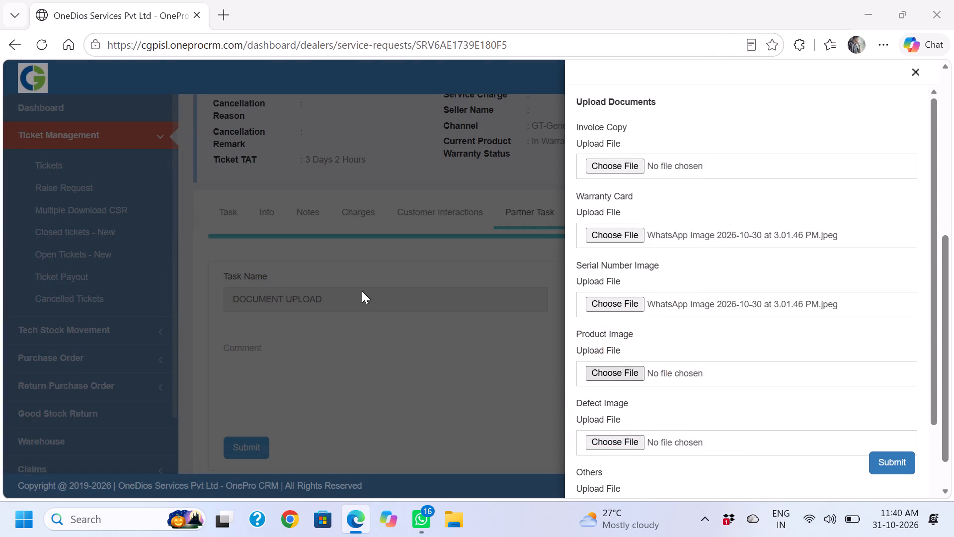
click(218, 197)
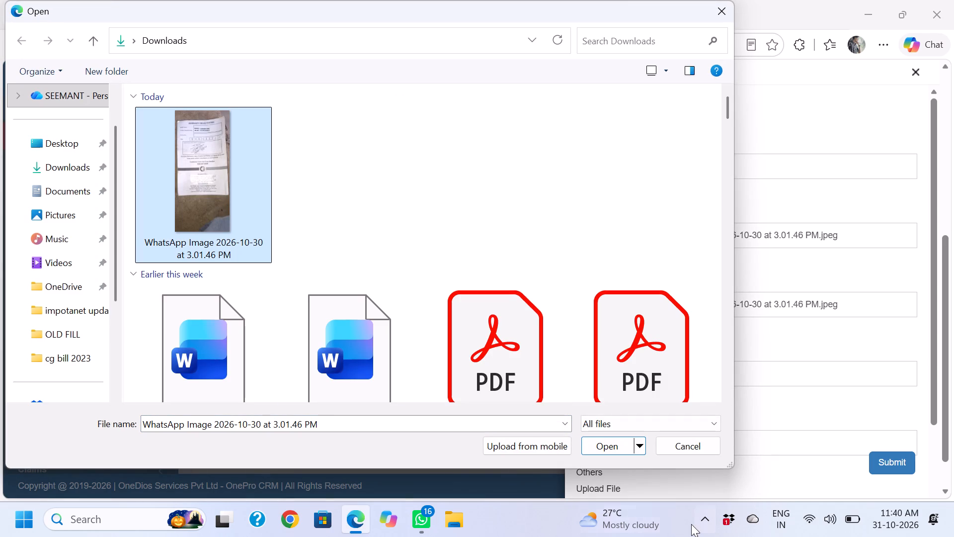
click(607, 454)
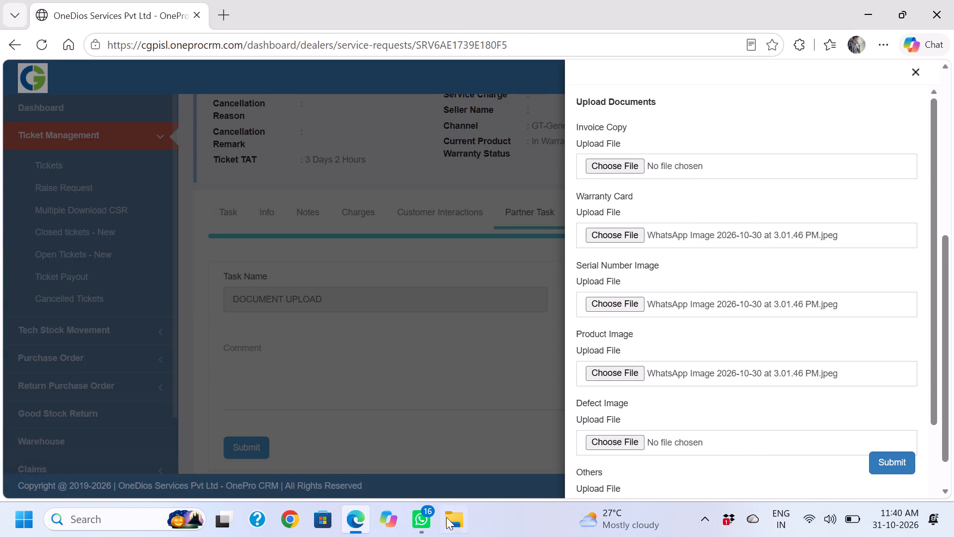
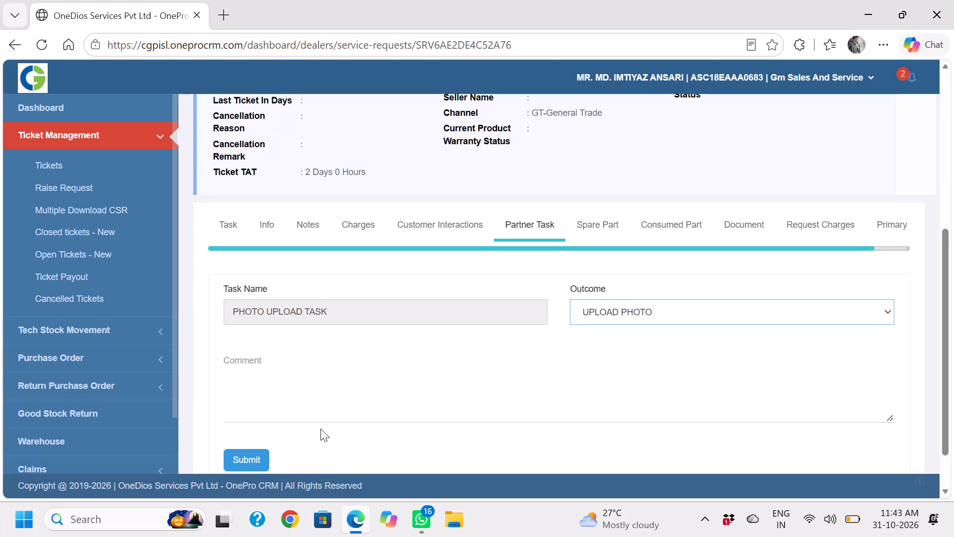
Submit the photo upload task with the image WhatsApp Image 2026-10-31 at 11.20.17 AM as the required selfie file.
click(257, 455)
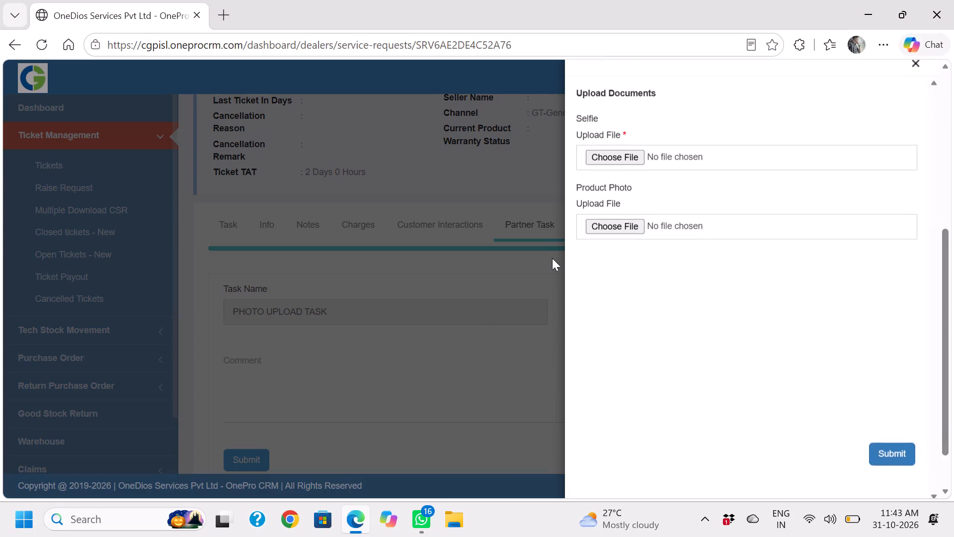
click(605, 170)
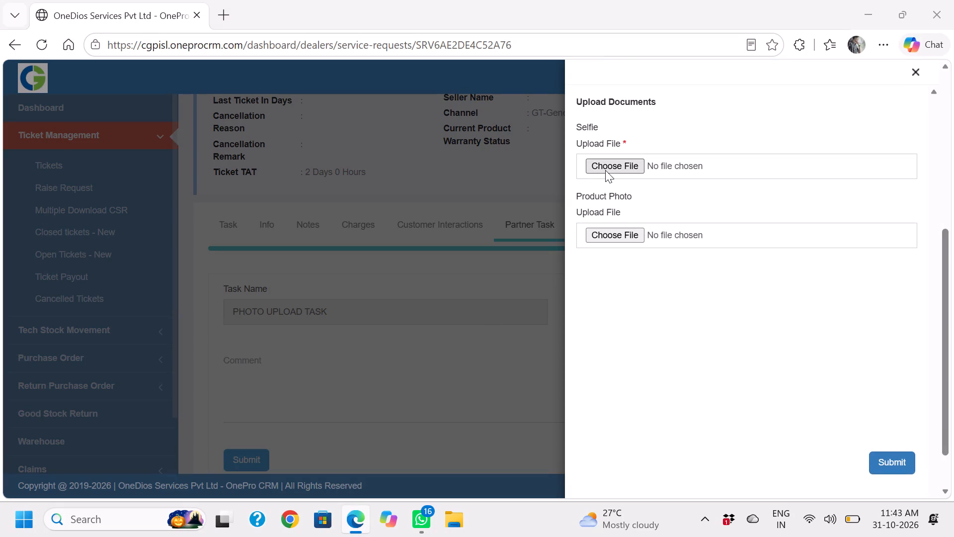
click(345, 150)
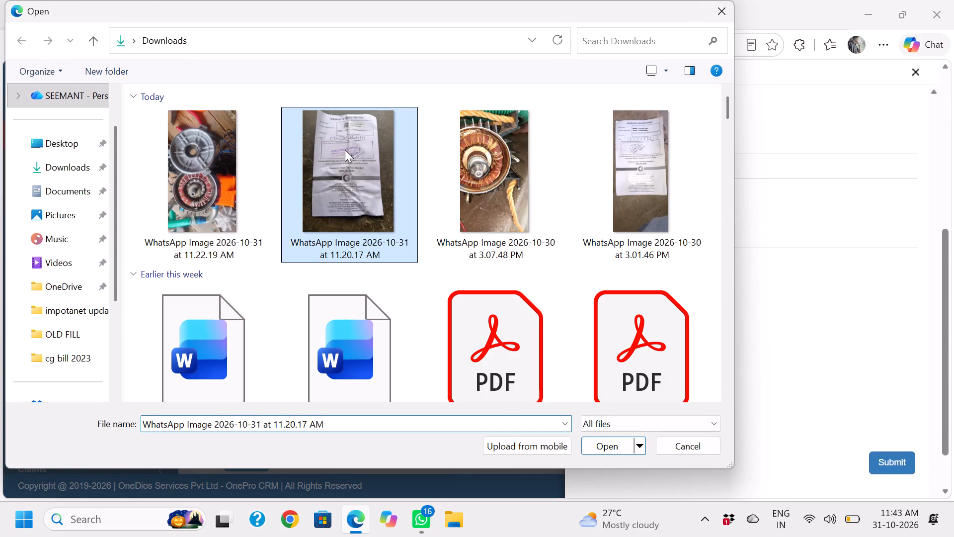
click(603, 447)
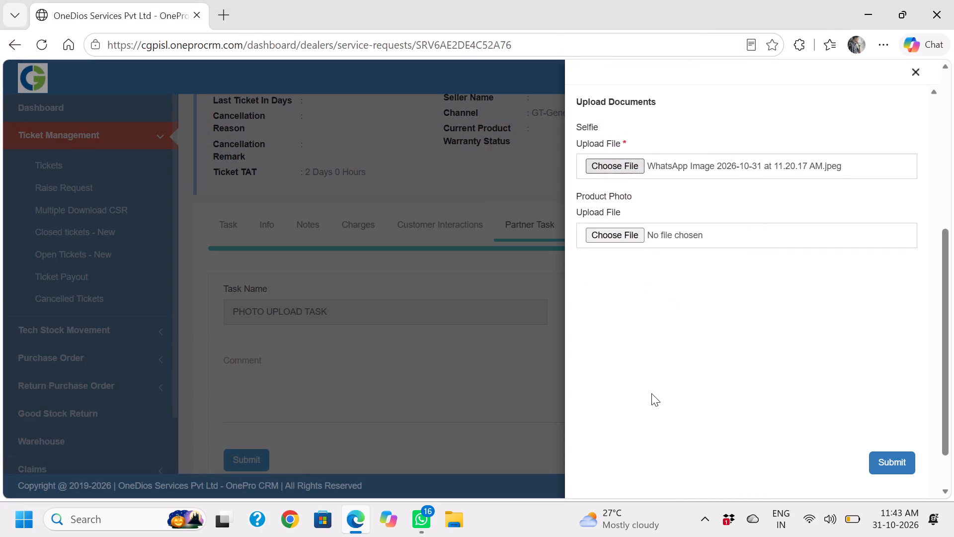
click(898, 462)
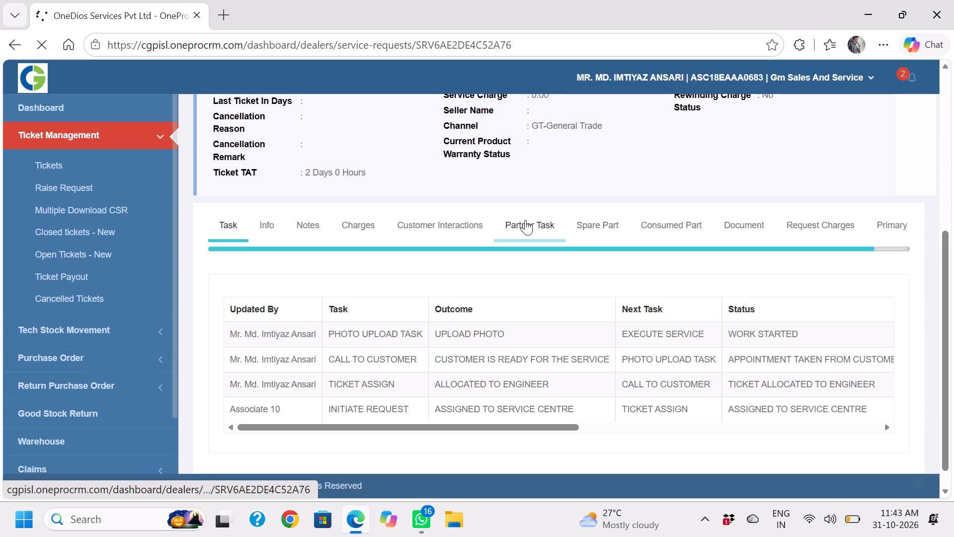
Set the Execute Service partner task's outcome to COMPLETED WITHOUT SPARE PART and submit it to reach the product details form.
click(525, 220)
drag(607, 305, 621, 356)
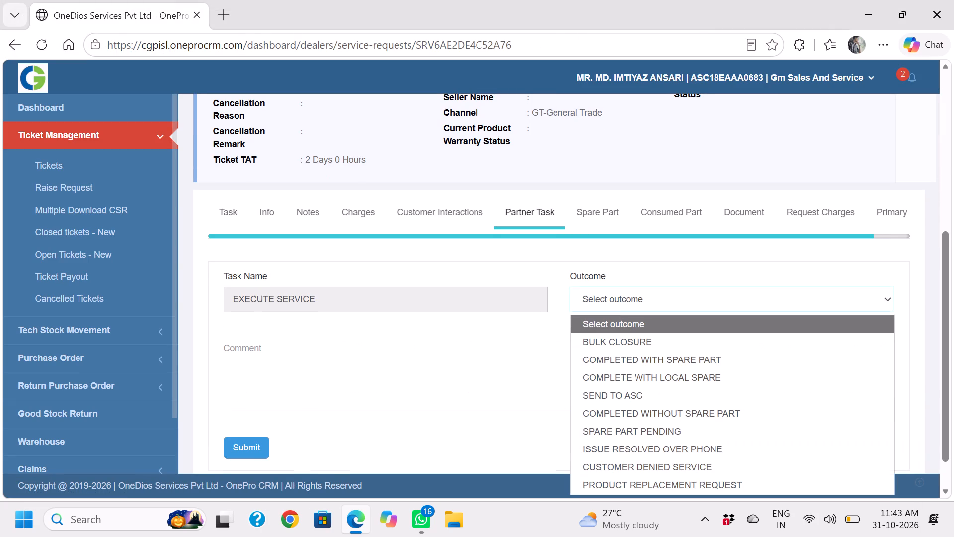
drag(621, 356, 627, 417)
click(627, 417)
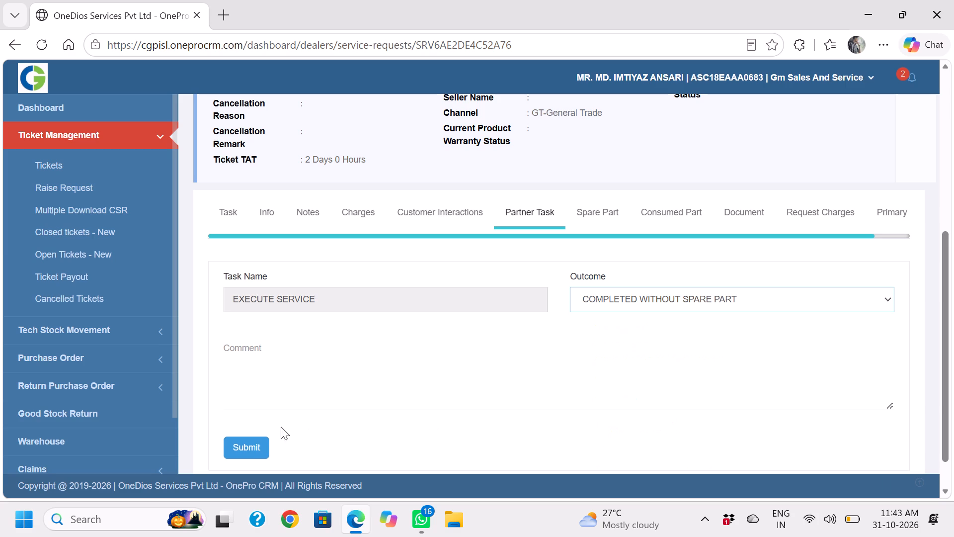
click(252, 449)
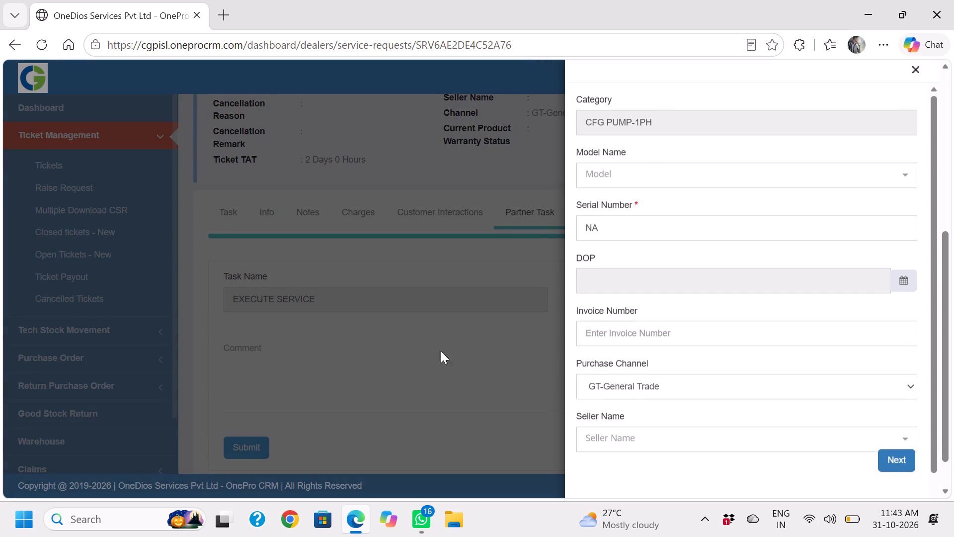
Set the product's model to DOMS PUMP MINIFLOW GANGA I 1PH 1HP [CGDMM10FG] for the EXECUTE SERVICE task.
click(638, 179)
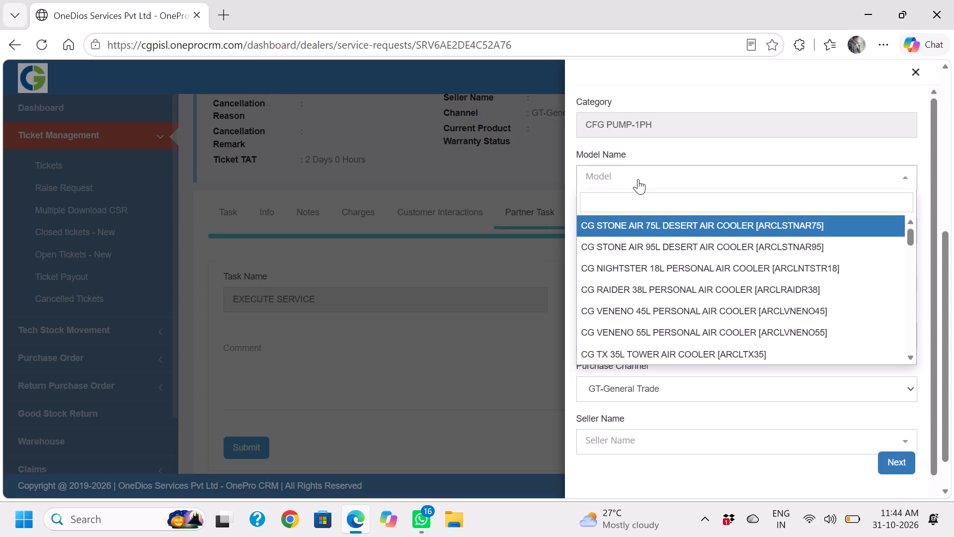
text(cgd)
text(mm10)
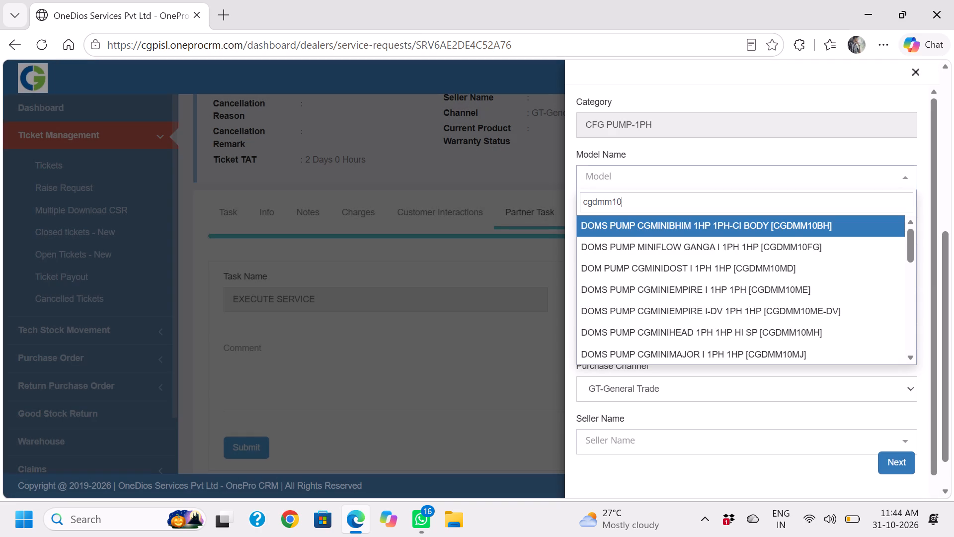
text(fg)
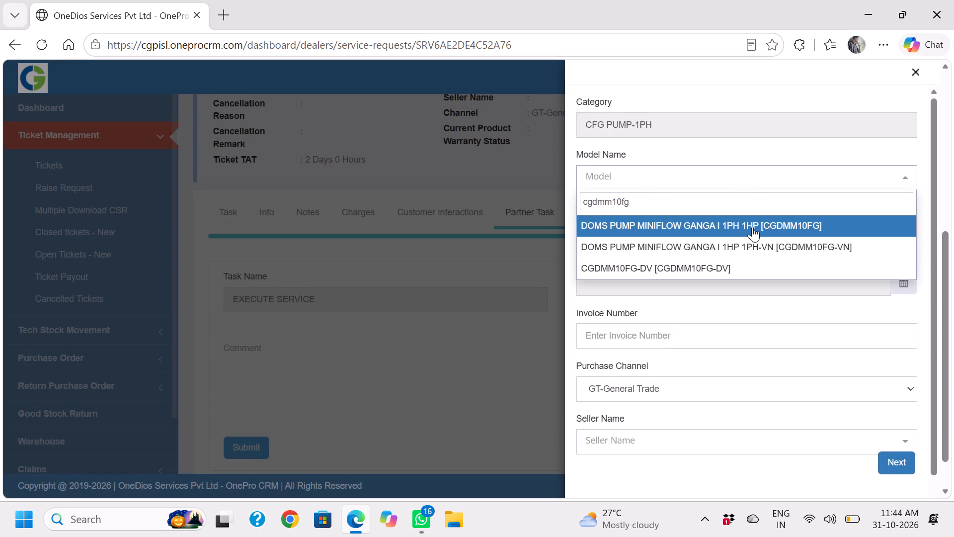
click(752, 227)
Replace the NA serial number with one starting ZHVP107.
click(690, 232)
key(BackSpace)
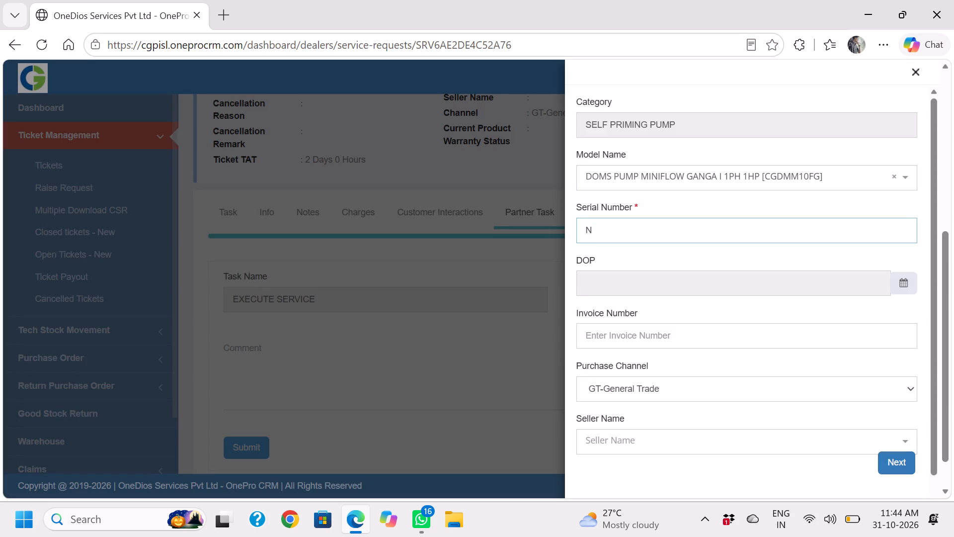
key(BackSpace)
key(BackSpace)
key(z)
key(h)
key(BackSpace)
key(BackSpace)
key(BackSpace)
key(z)
key(h)
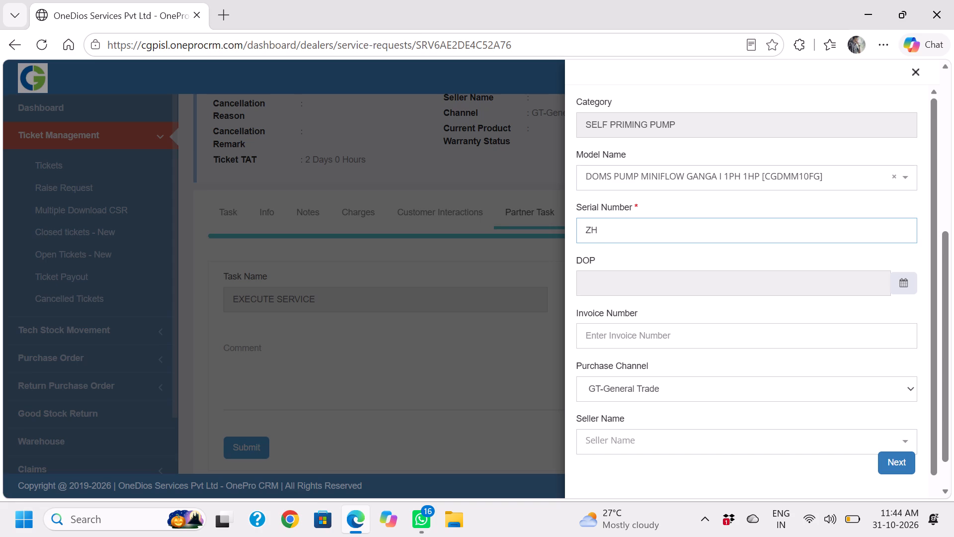
text(VP)
text(107)
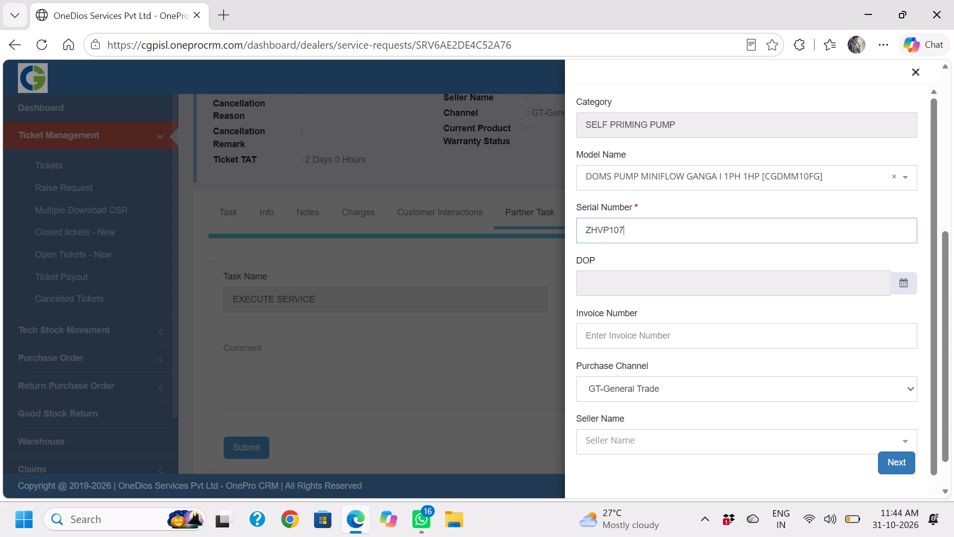
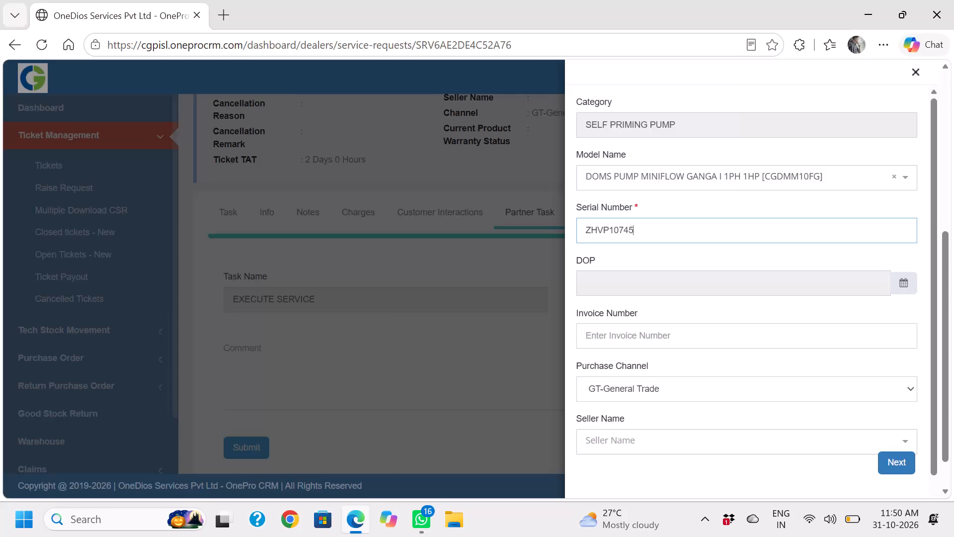
Complete the serial number as ZHVP107458, set the DOP to 17-10-2026, and try to proceed with the product details.
key(8)
click(911, 280)
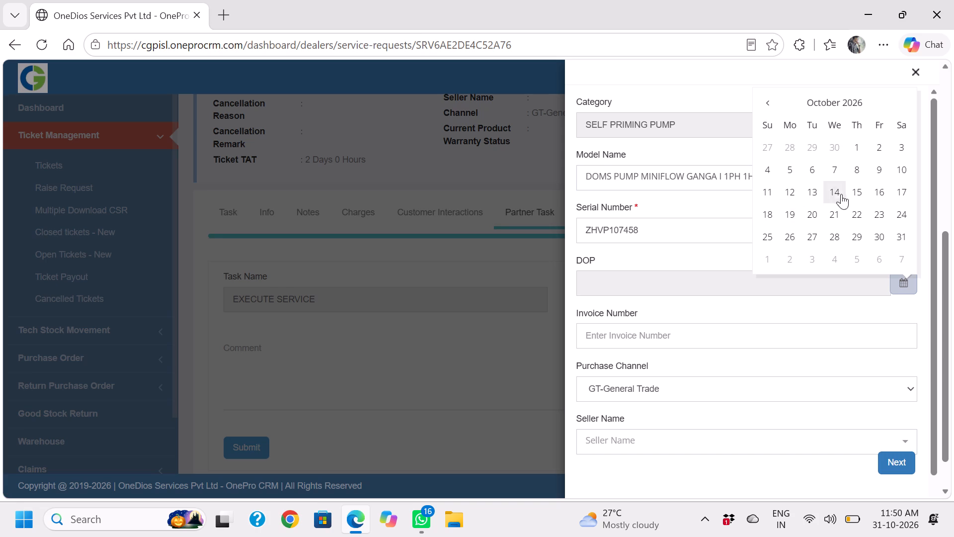
click(901, 193)
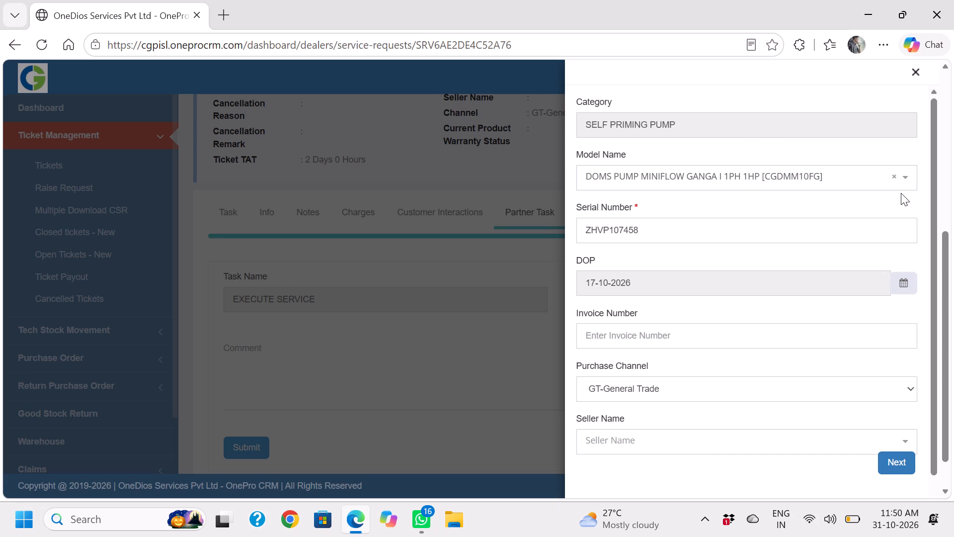
scroll(703, 343, down, 1)
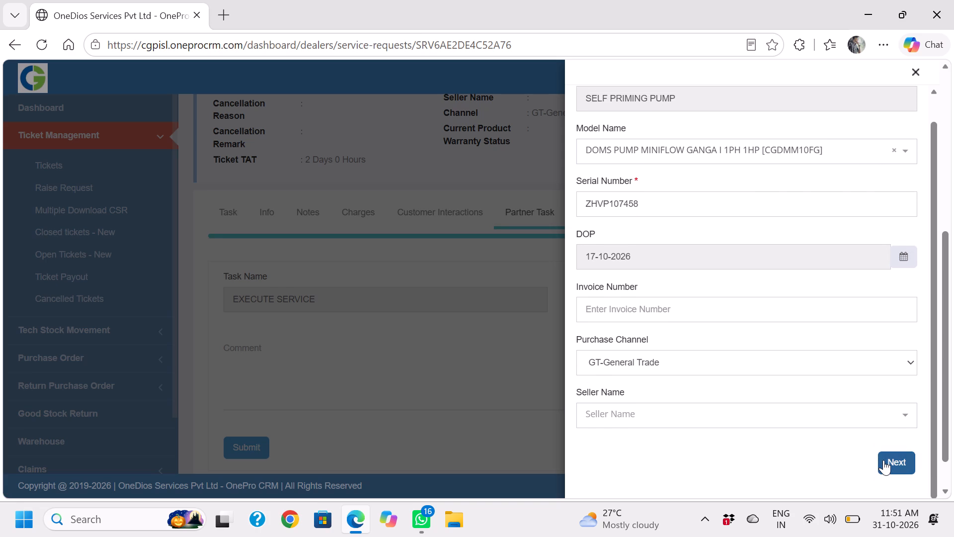
click(883, 460)
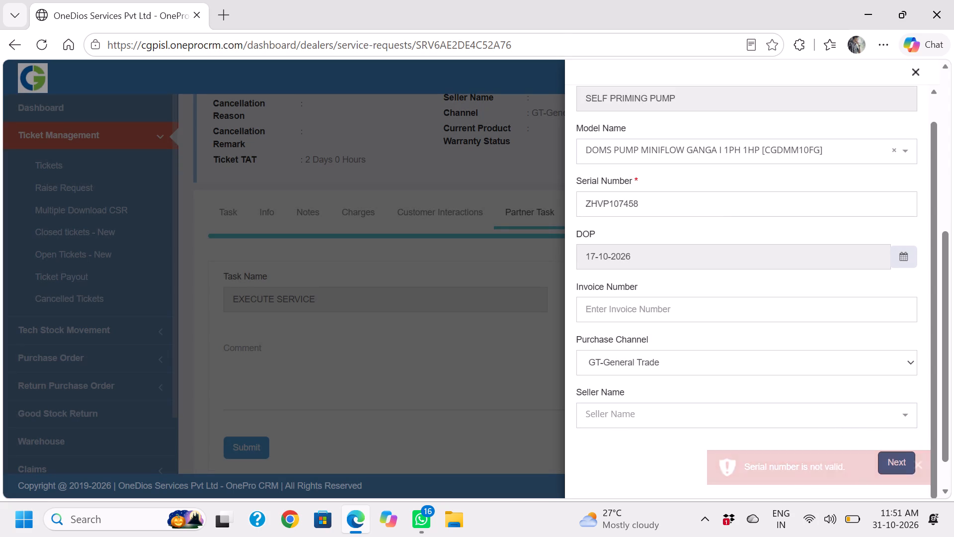
Change the product's model to CGDMM10FG-DV [CGDMM10FG-DV] and save the product details.
click(853, 150)
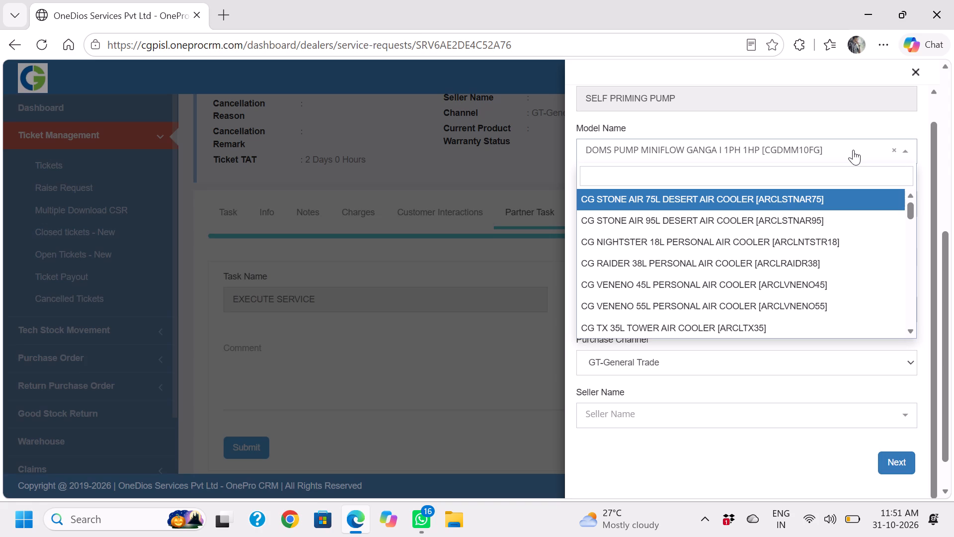
text(cg)
key(BackSpace)
key(BackSpace)
text(CG)
text(DMM)
text(10)
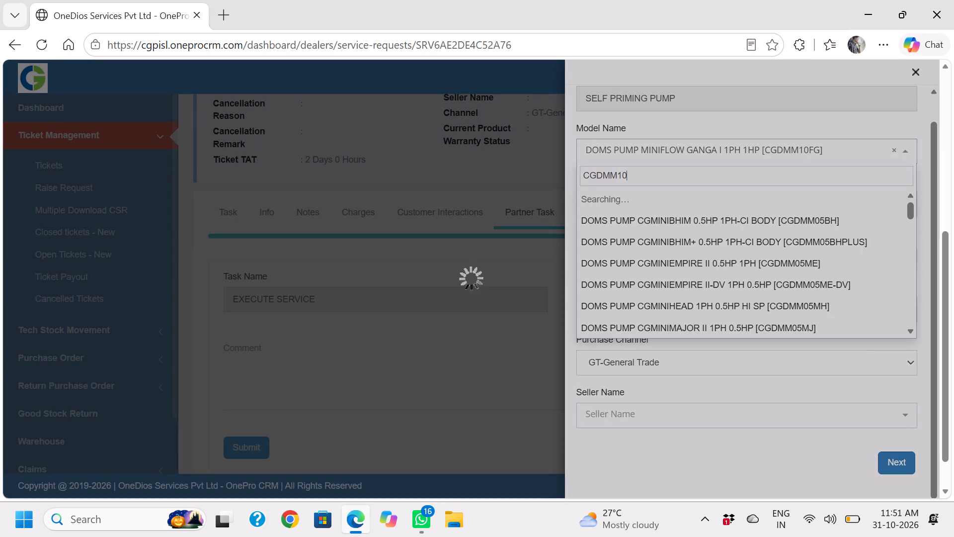
text(FG)
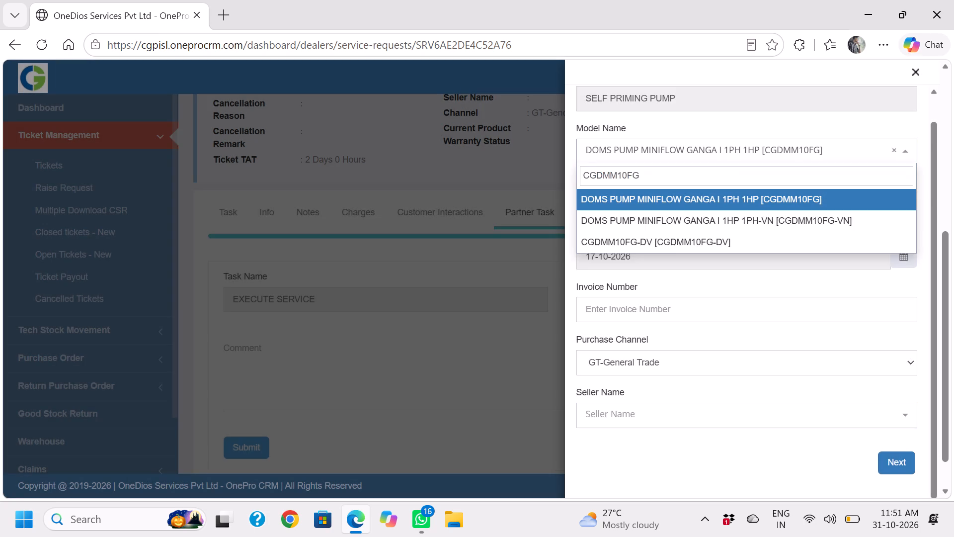
text(-DV)
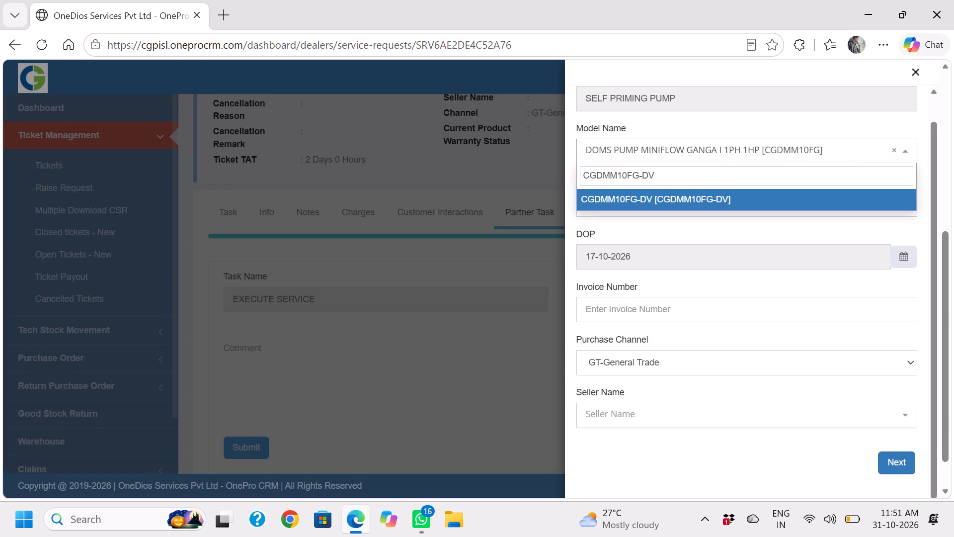
click(836, 192)
scroll(803, 329, down, 1)
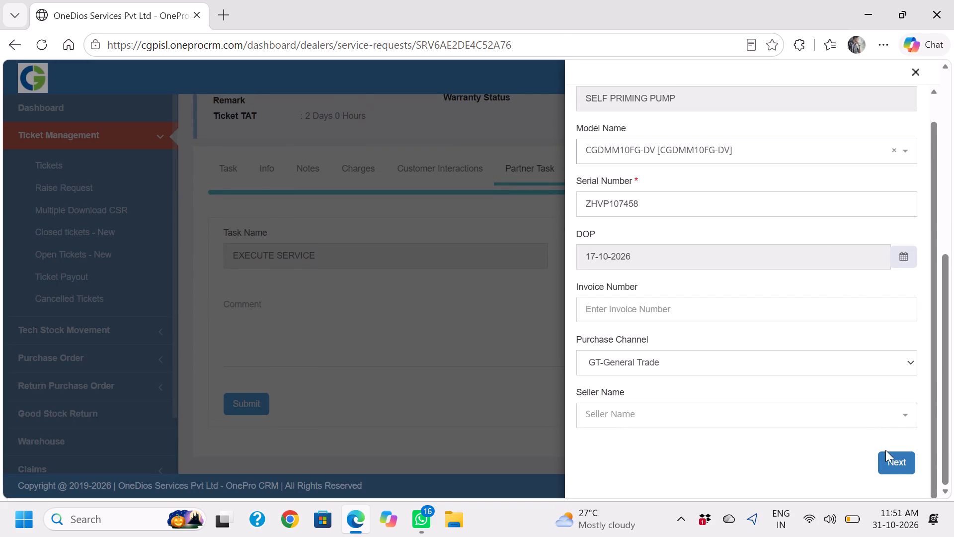
click(887, 456)
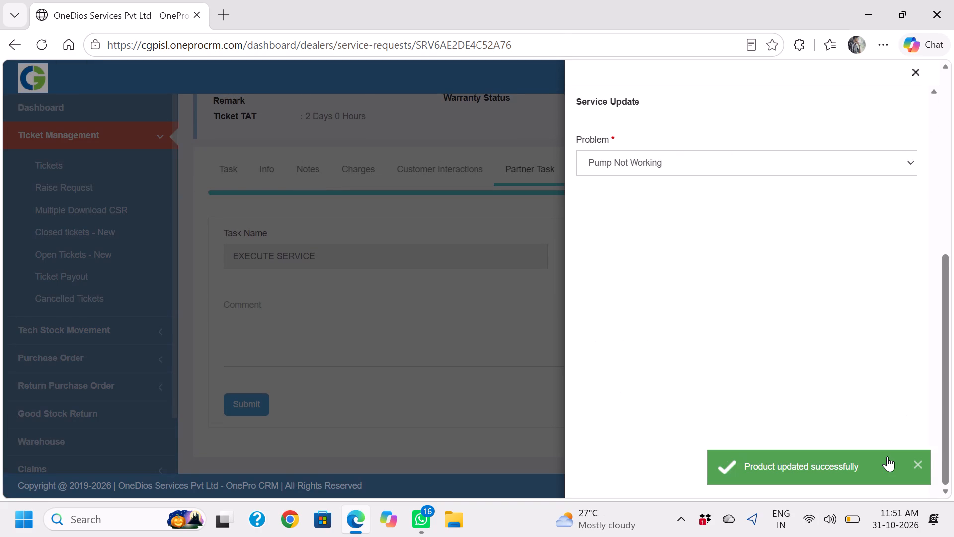
Accept Pump Not Working as the service update problem and proceed to the fault and resolution codes.
click(922, 465)
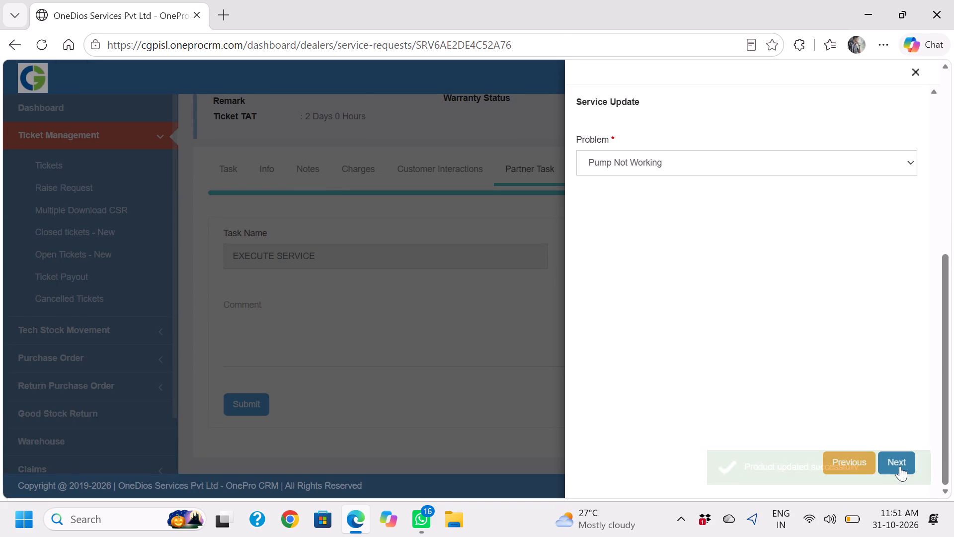
click(894, 465)
click(894, 465)
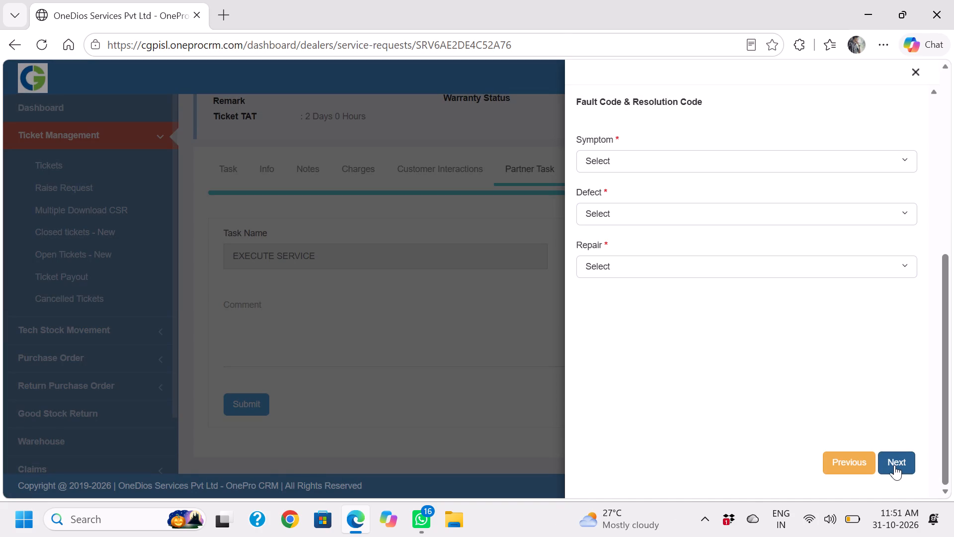
Set the symptom to Winding burnt and the defect to Motor Burn (Winding Burn).
click(711, 161)
scroll(670, 295, down, 3)
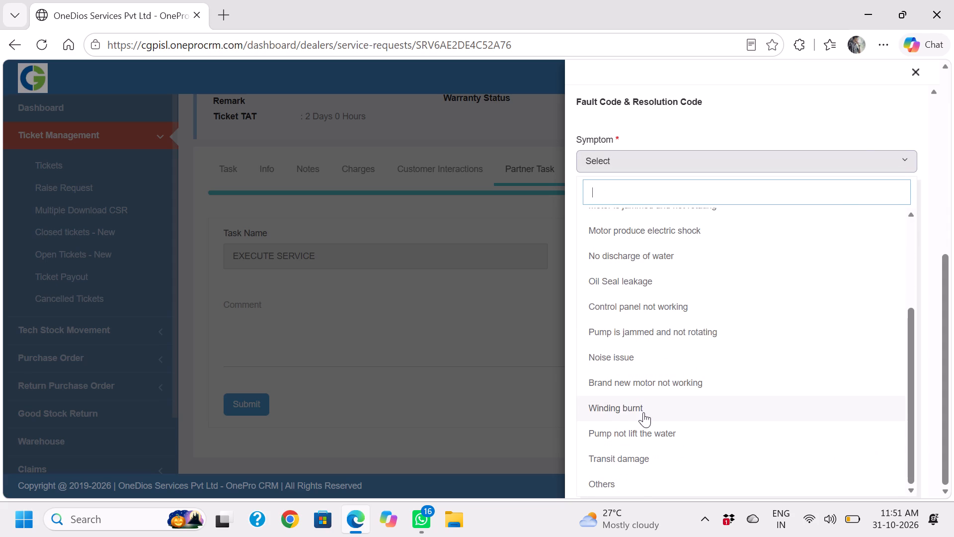
click(643, 412)
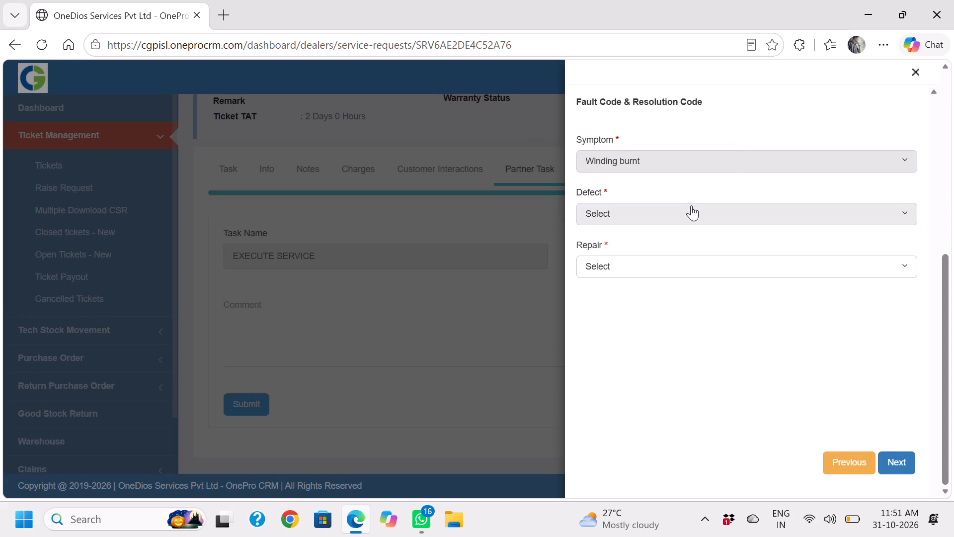
click(691, 205)
scroll(640, 331, down, 3)
scroll(640, 345, up, 1)
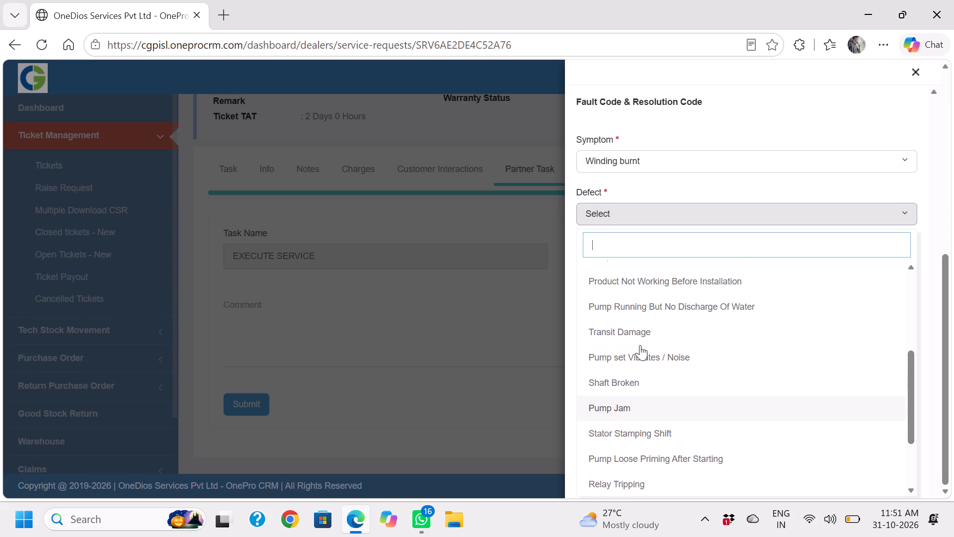
scroll(640, 345, up, 1)
scroll(660, 277, up, 1)
click(660, 303)
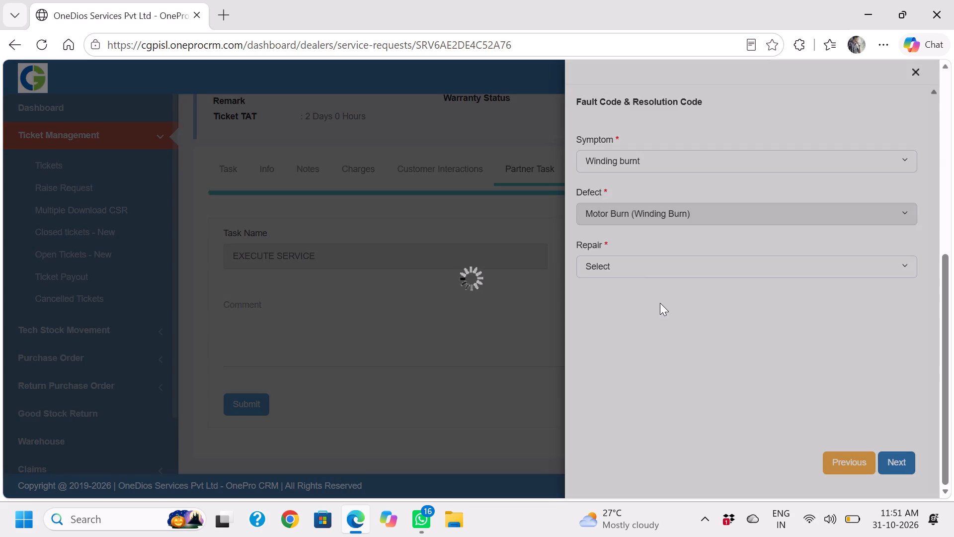
Look through the Repair options for the Motor Burn (Winding Burn) defect.
click(646, 272)
scroll(641, 346, down, 1)
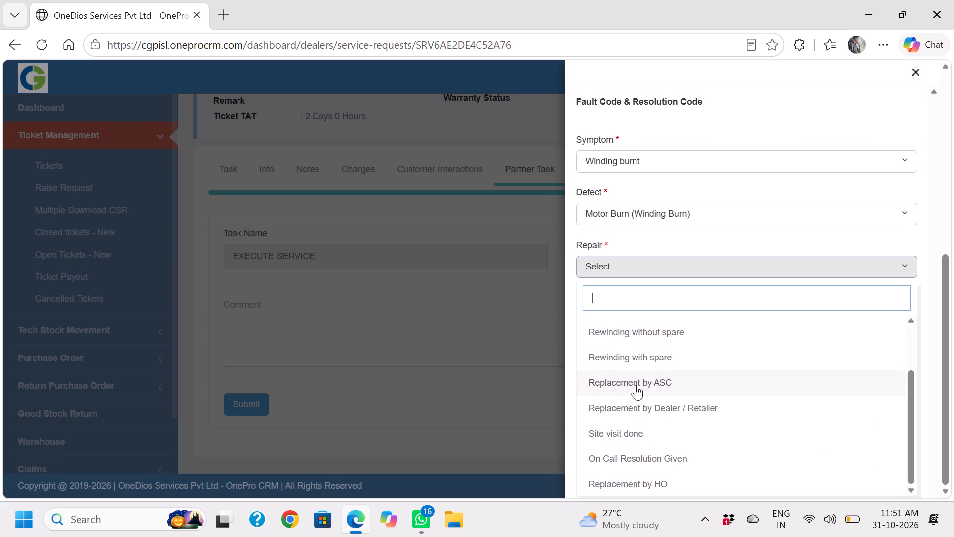
Set the repair to Site visit done and proceed to the other ticket charges.
click(641, 437)
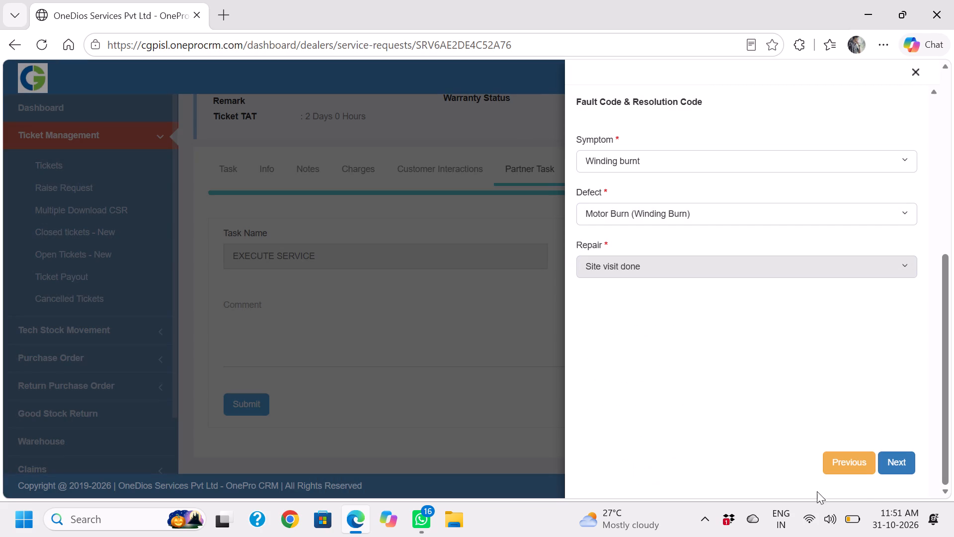
click(882, 465)
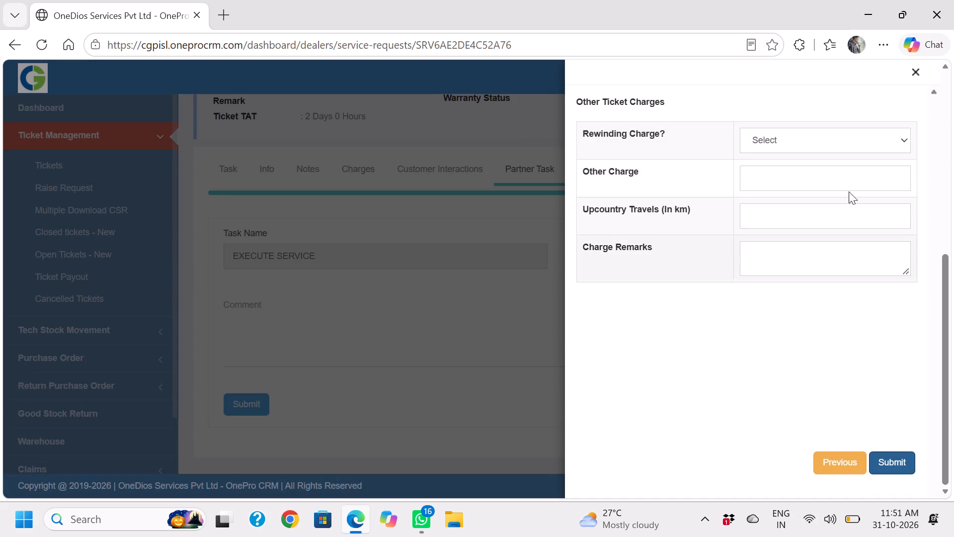
Set the upcountry travel to 98 km and submit the service execution details.
click(807, 218)
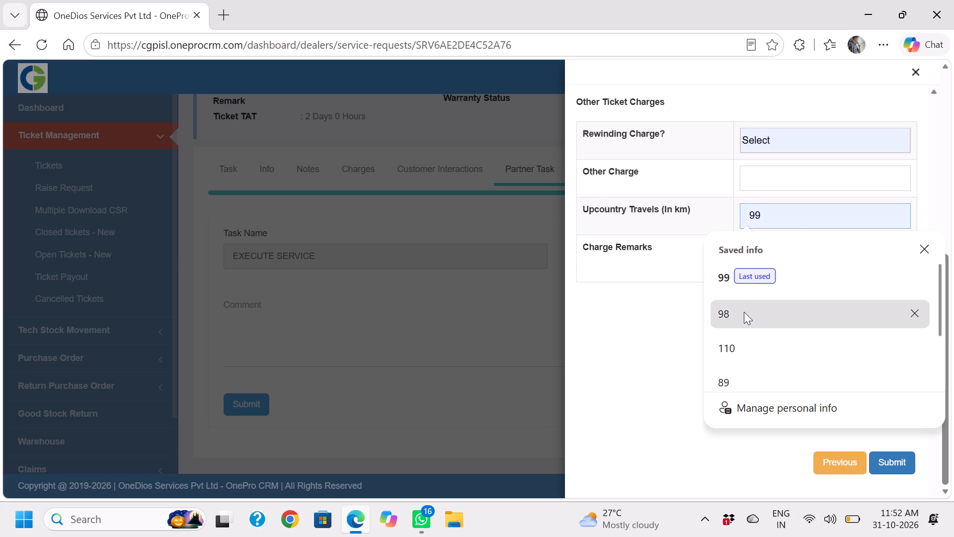
click(744, 313)
click(890, 469)
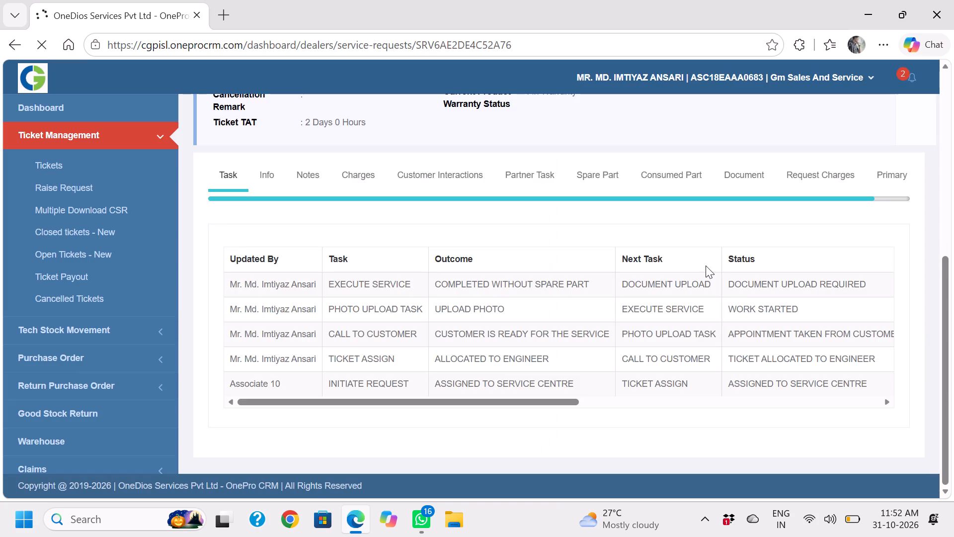
Submit the DOCUMENT UPLOAD partner task with UPLOAD DOCUMENT as its outcome.
click(524, 184)
click(610, 272)
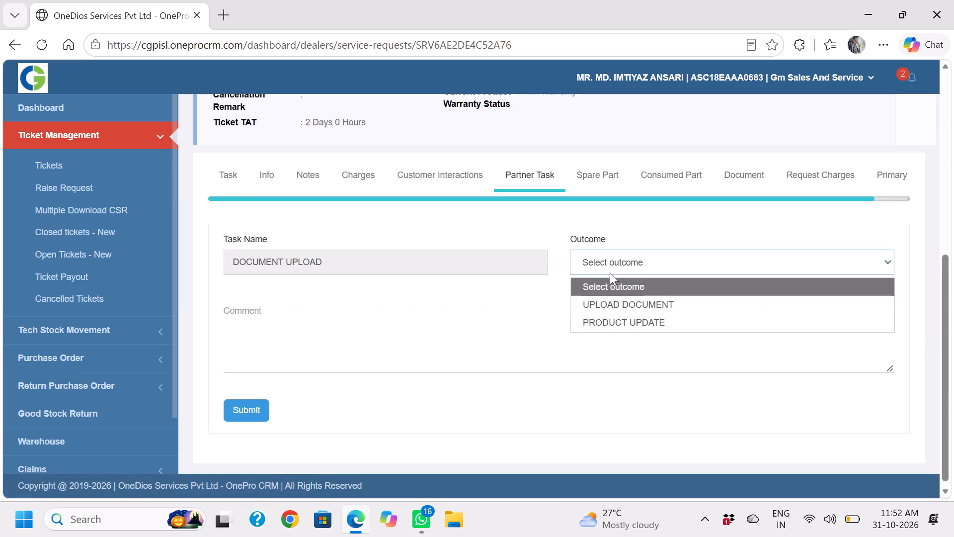
click(619, 300)
click(227, 415)
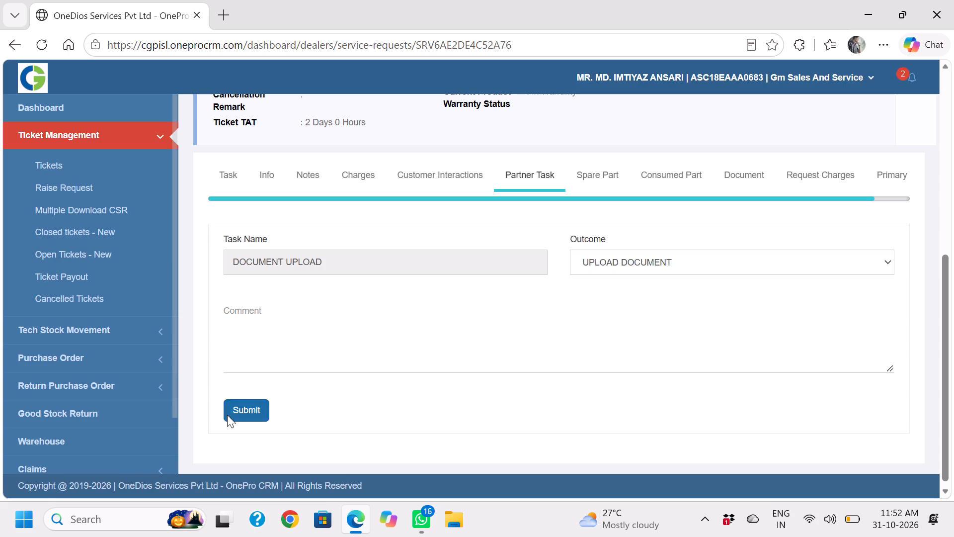
Attach WhatsApp Image 2026-10-31 at 11.20.17 AM as the warranty card, serial number image and product image.
click(619, 236)
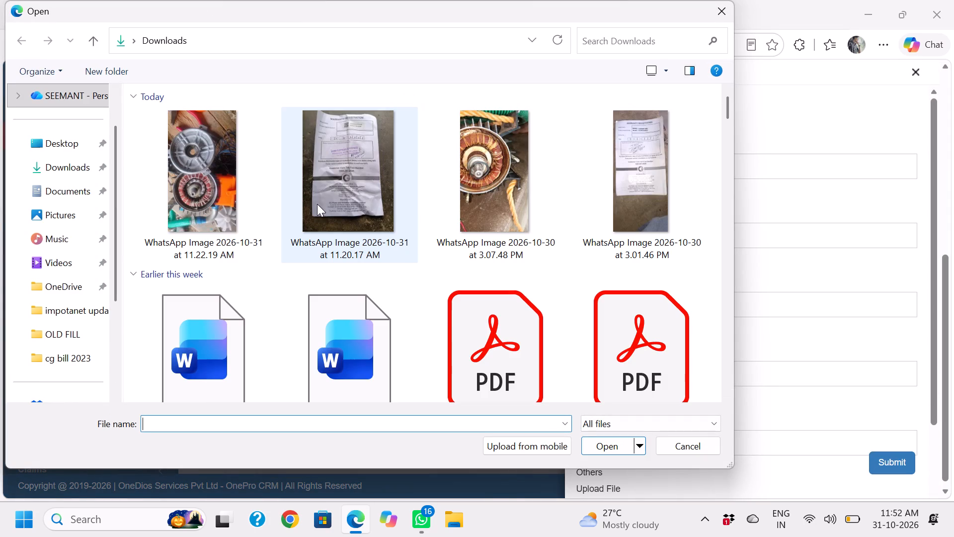
click(348, 206)
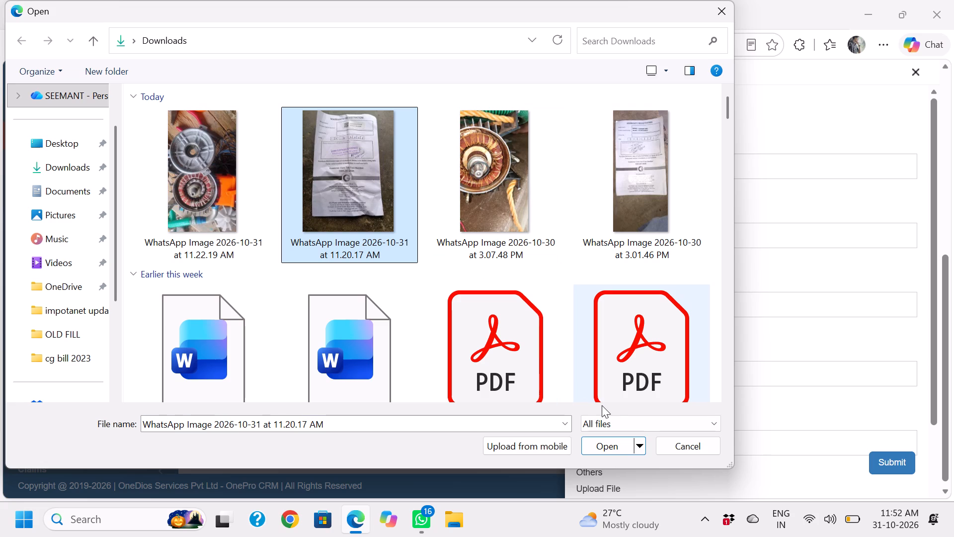
click(617, 447)
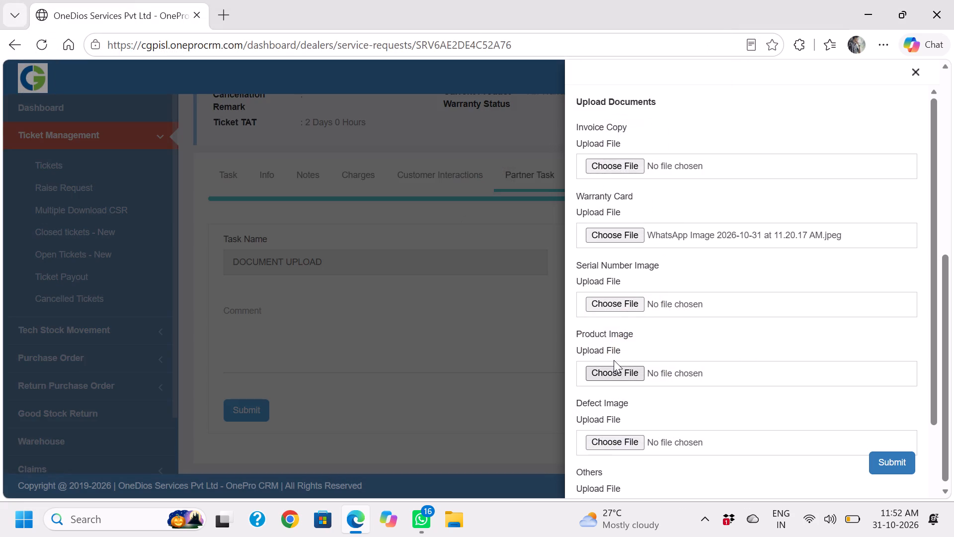
click(617, 305)
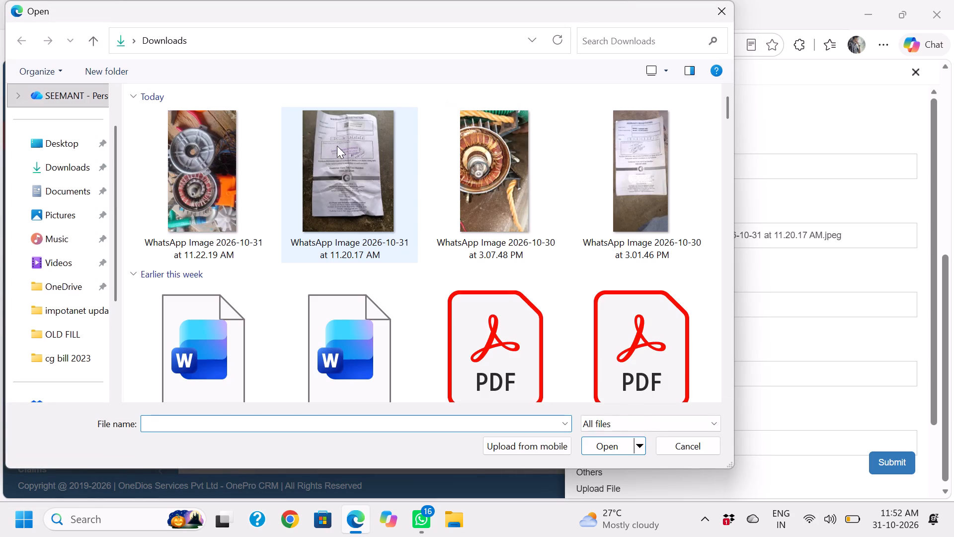
click(342, 156)
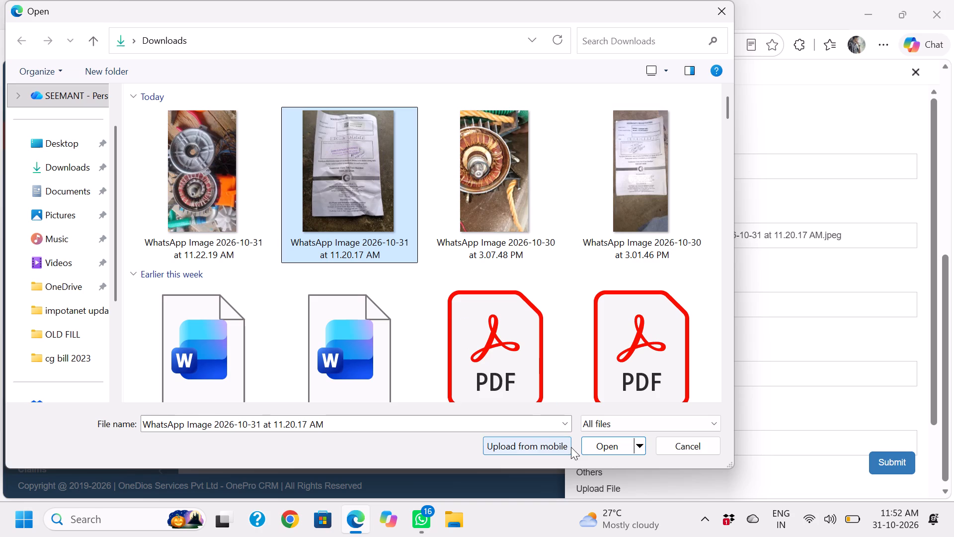
click(592, 447)
click(628, 371)
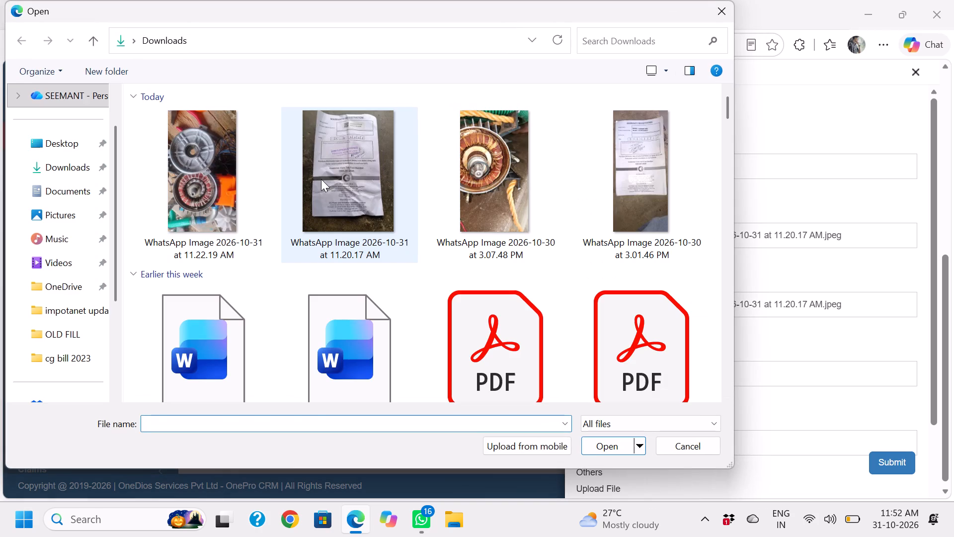
click(321, 179)
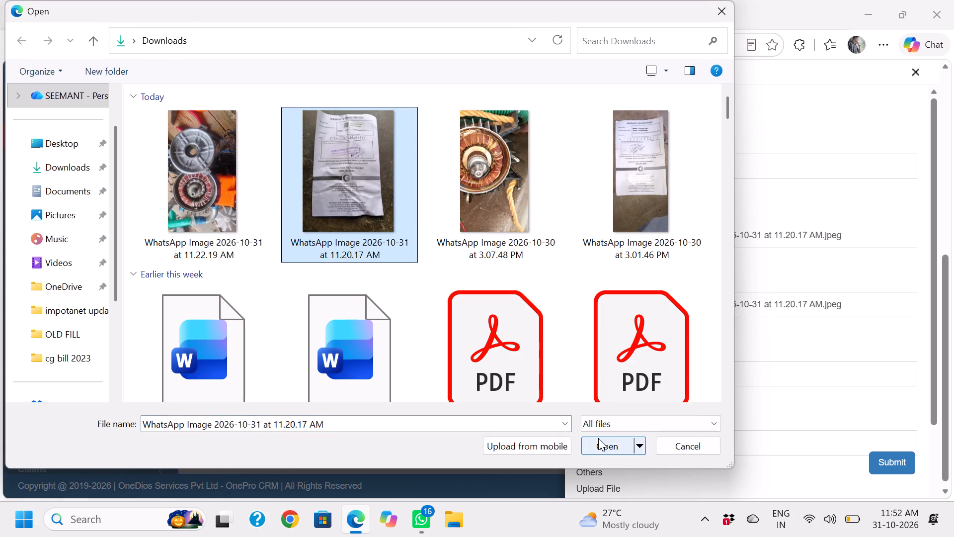
click(598, 438)
Attach WhatsApp Image 2026-10-31 at 11.22.19 AM as the defect image and submit the documents.
click(611, 443)
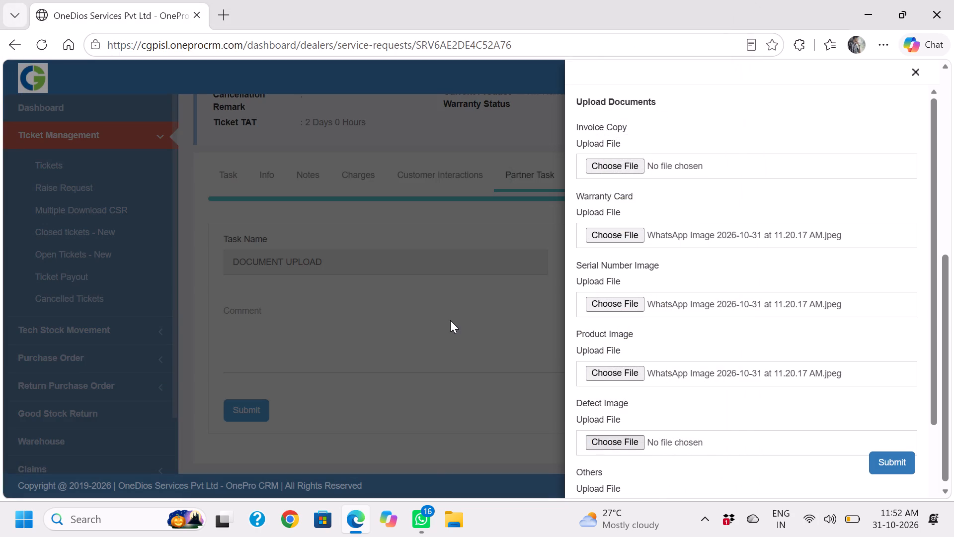
click(204, 166)
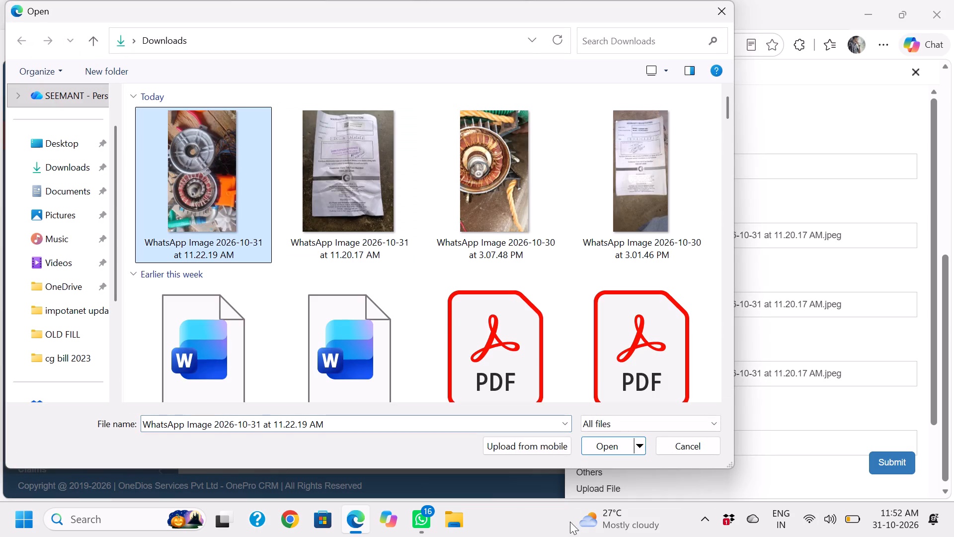
click(601, 447)
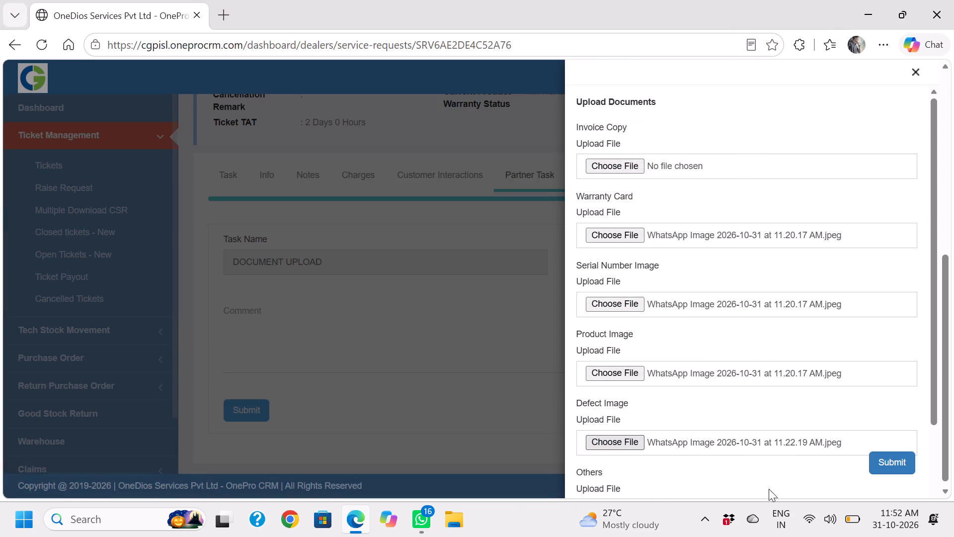
click(888, 463)
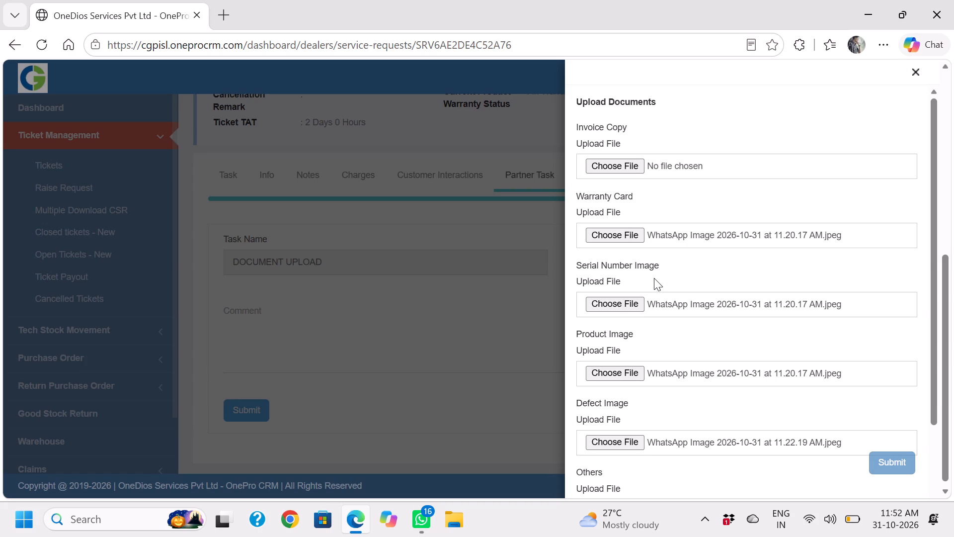
scroll(654, 278, down, 1)
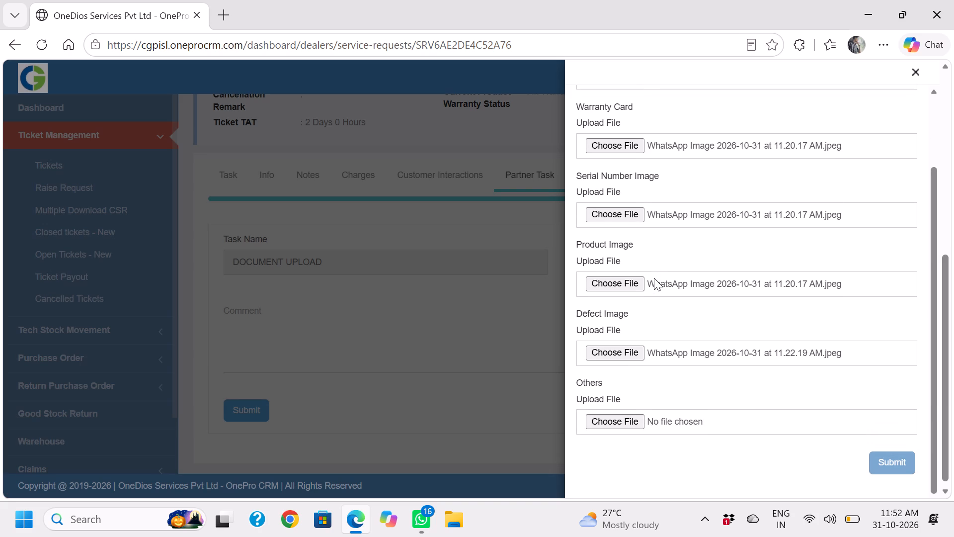
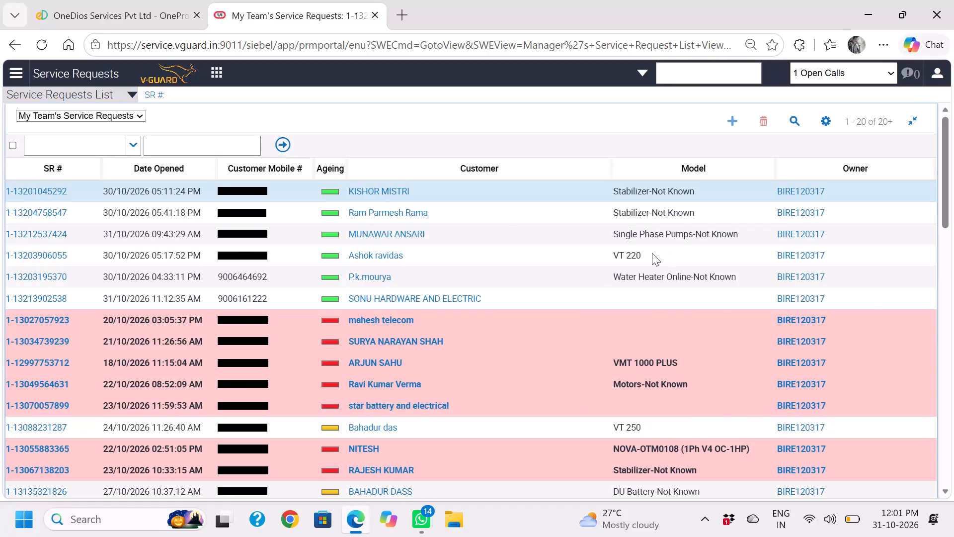
Sort My Team's Service Requests by Substatus in ascending order.
scroll(652, 253, left, 2)
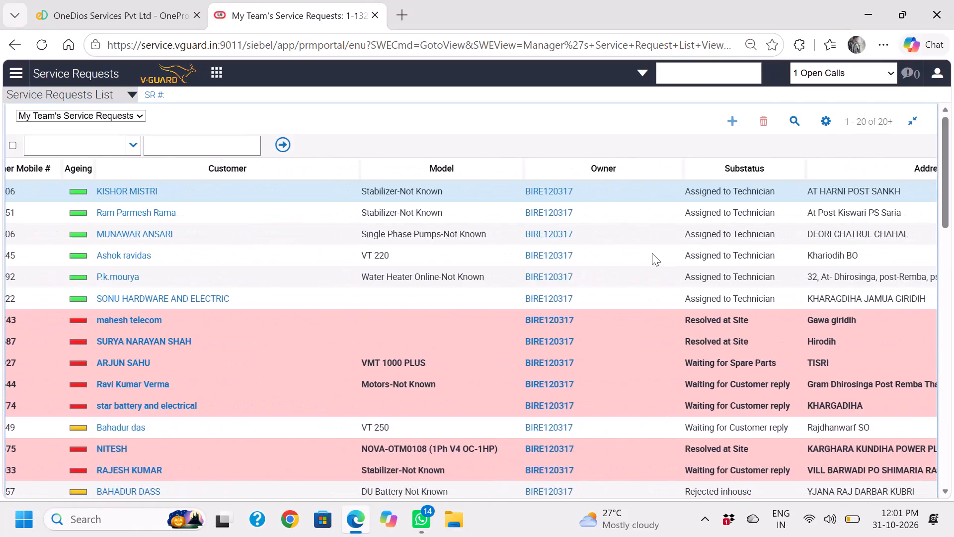
scroll(652, 253, left, 1)
scroll(652, 253, down, 1)
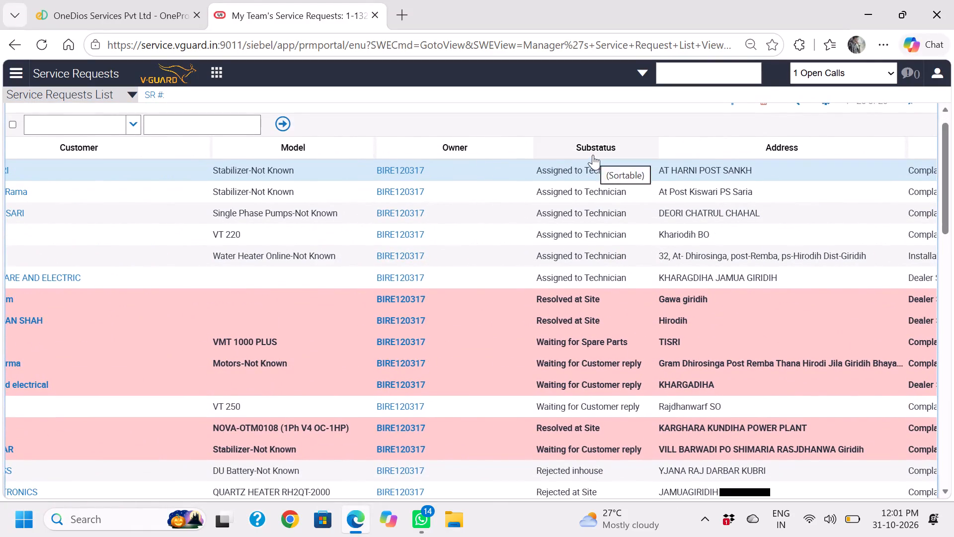
click(593, 155)
click(605, 159)
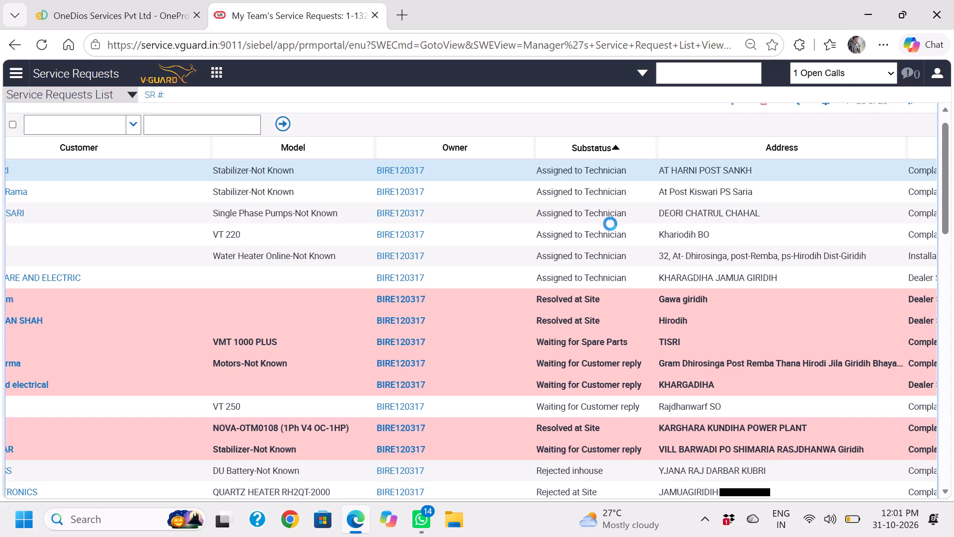
Examine the substatus-sorted requests, advancing two pages to reach the Replacement Recommended entries.
scroll(611, 222, down, 2)
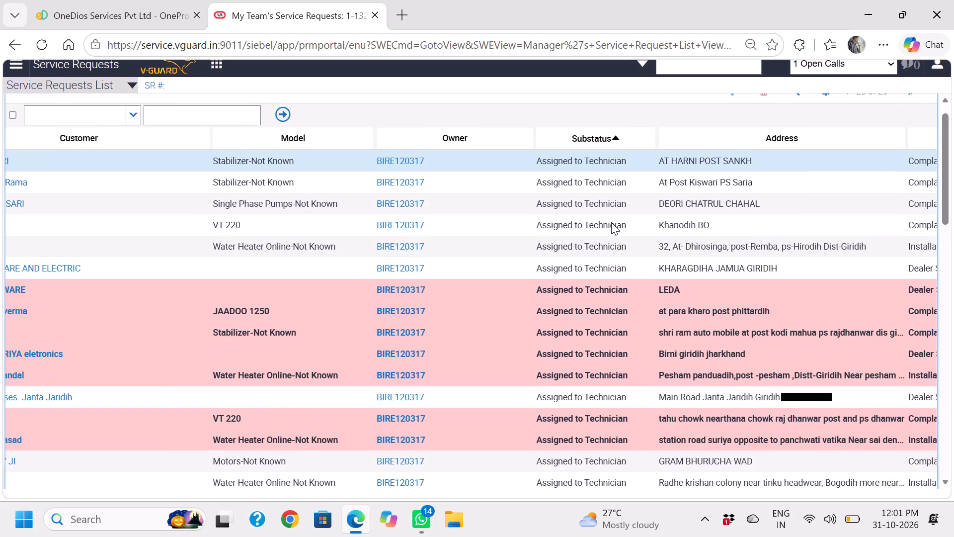
scroll(611, 222, down, 3)
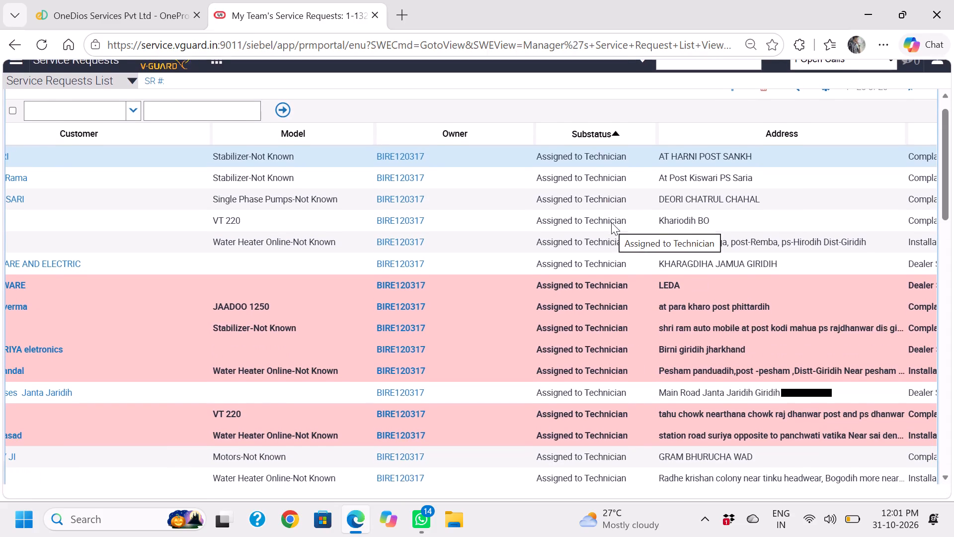
scroll(611, 222, down, 4)
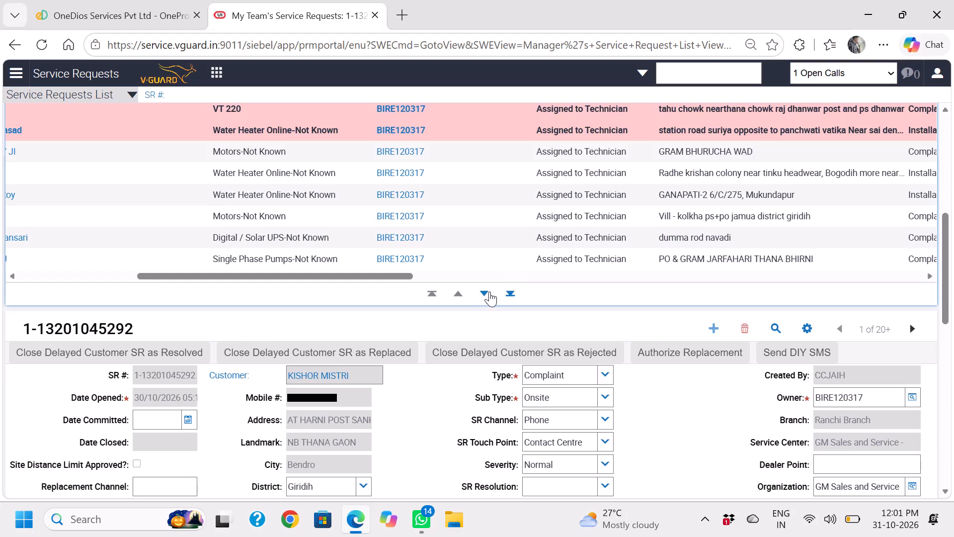
click(488, 292)
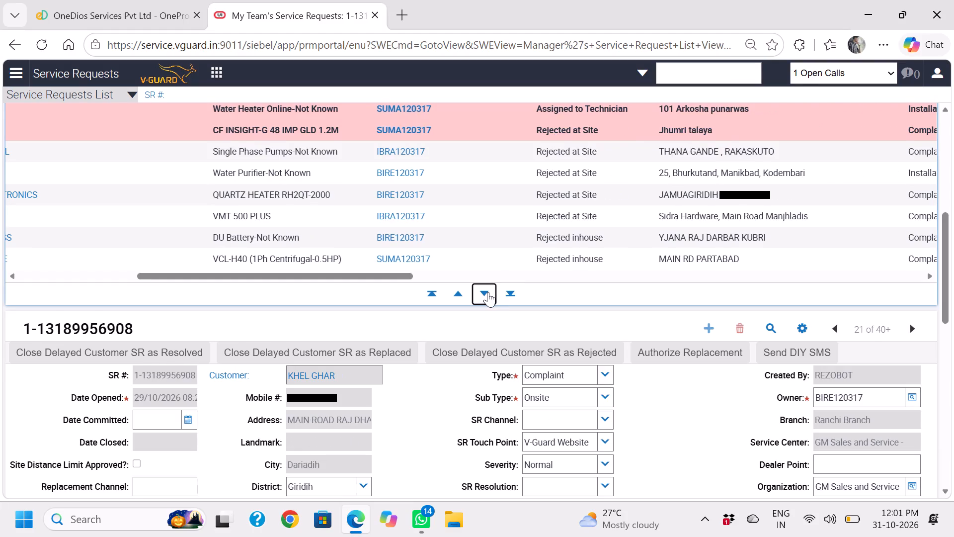
scroll(488, 292, up, 1)
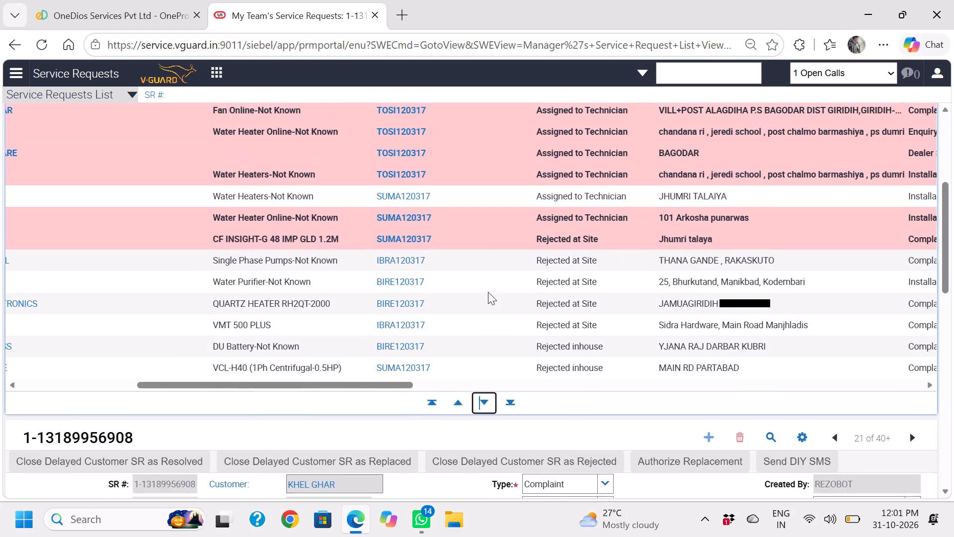
scroll(488, 292, up, 3)
scroll(488, 292, down, 2)
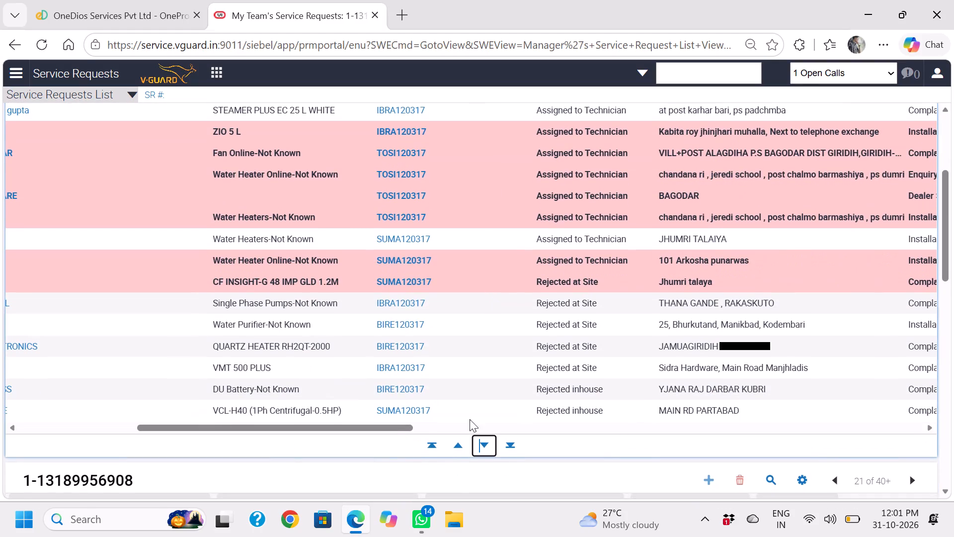
click(480, 451)
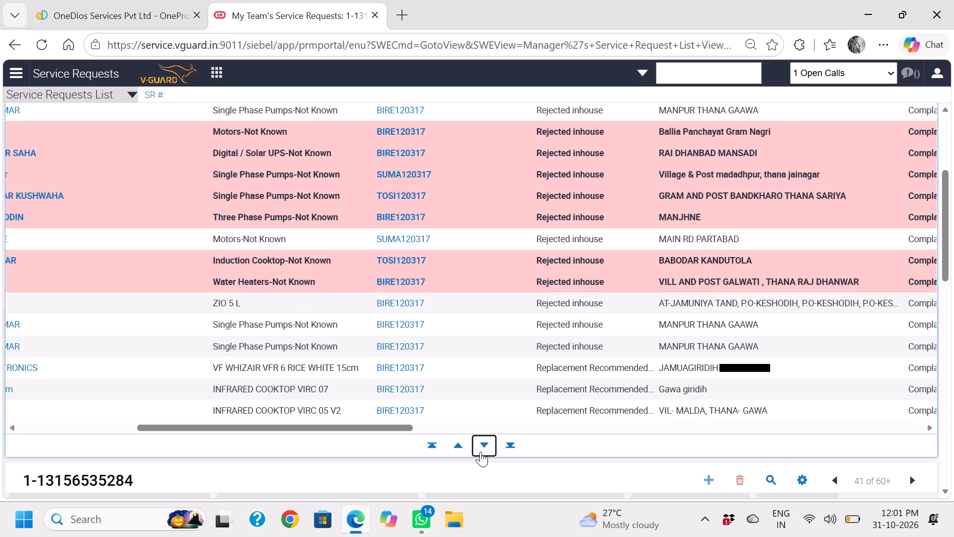
click(500, 367)
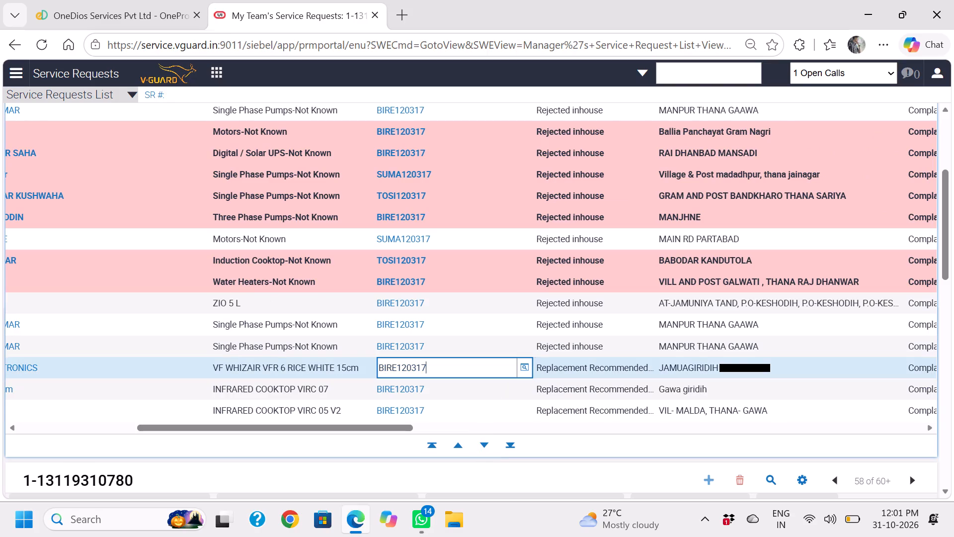
scroll(465, 433, down, 2)
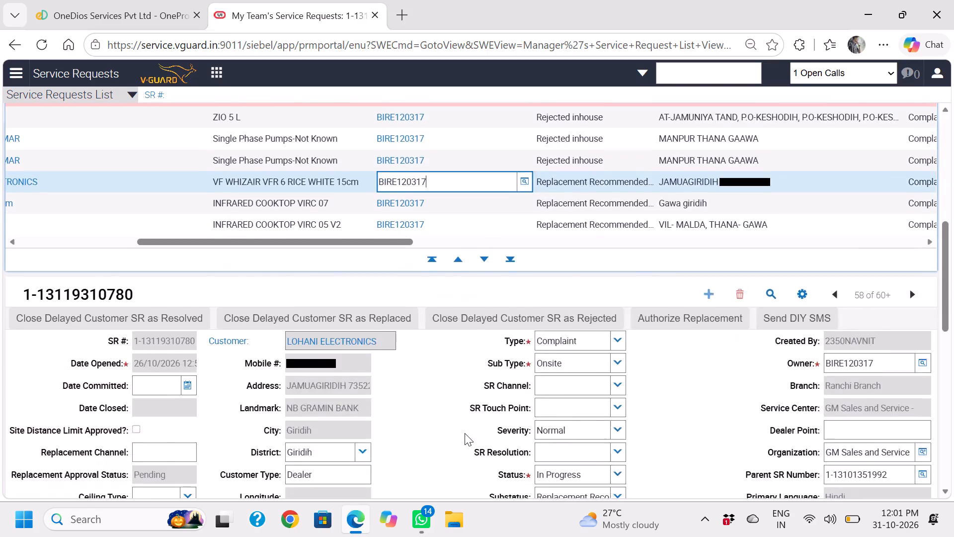
scroll(465, 433, up, 1)
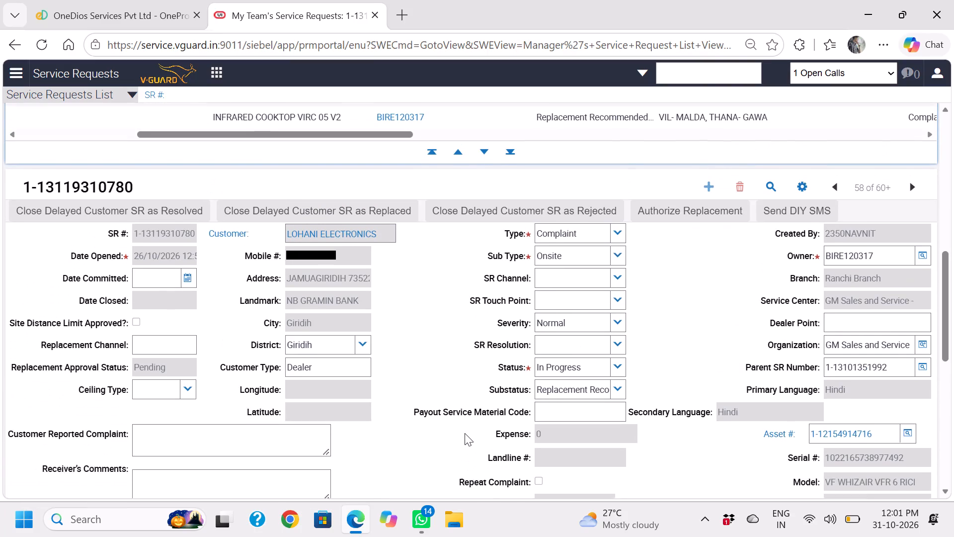
scroll(465, 433, up, 2)
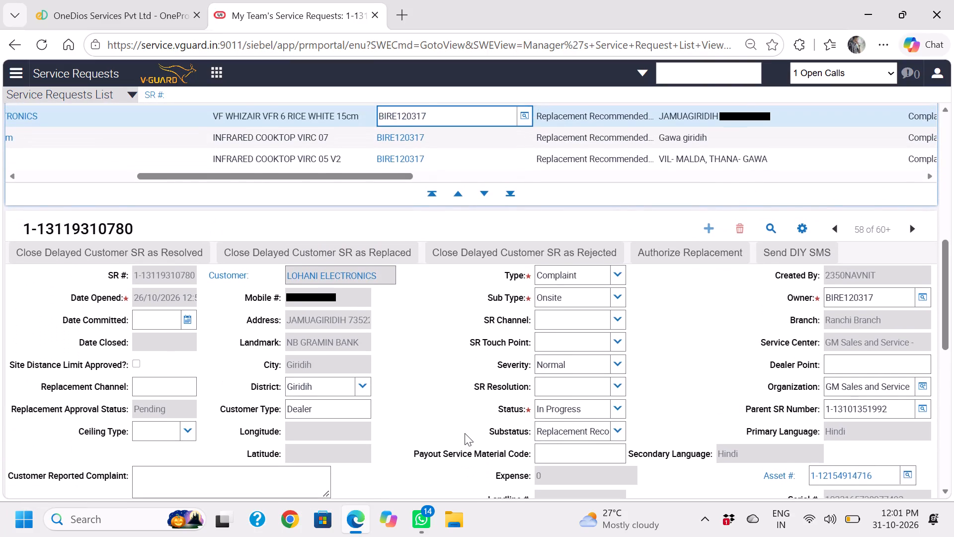
scroll(465, 433, up, 1)
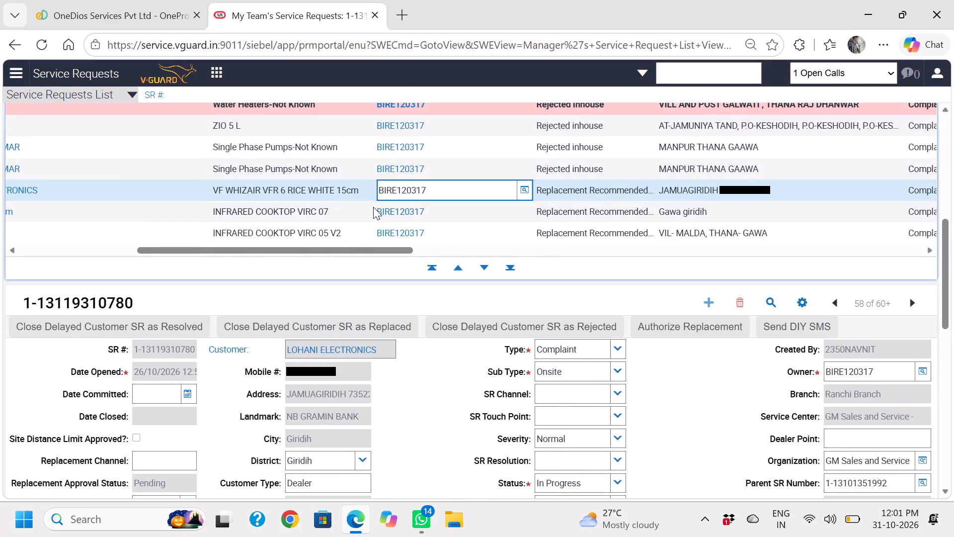
scroll(373, 207, right, 5)
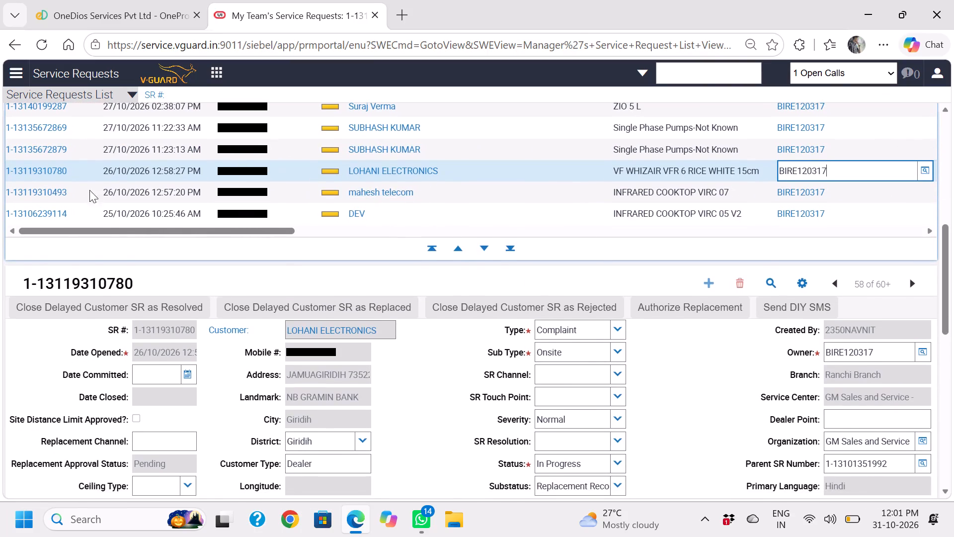
click(40, 173)
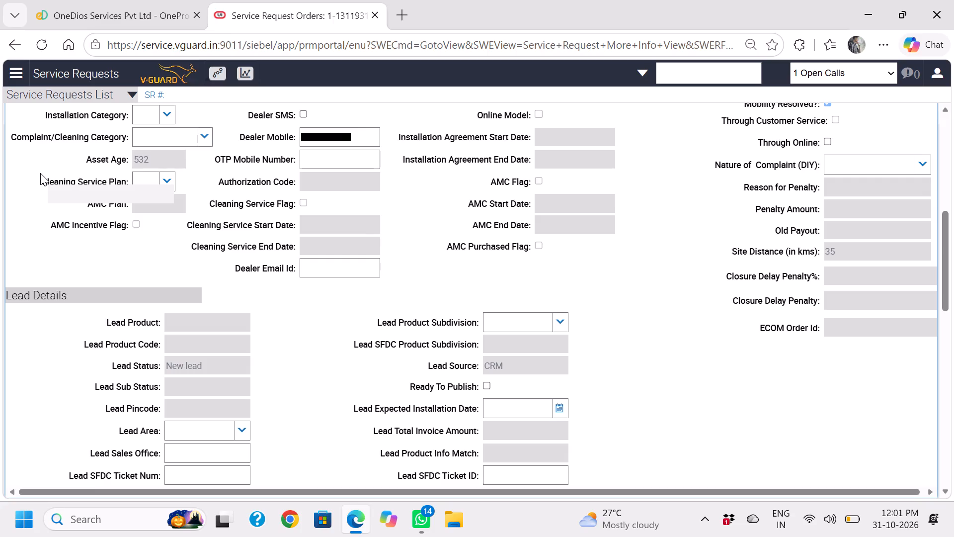
scroll(111, 171, down, 1)
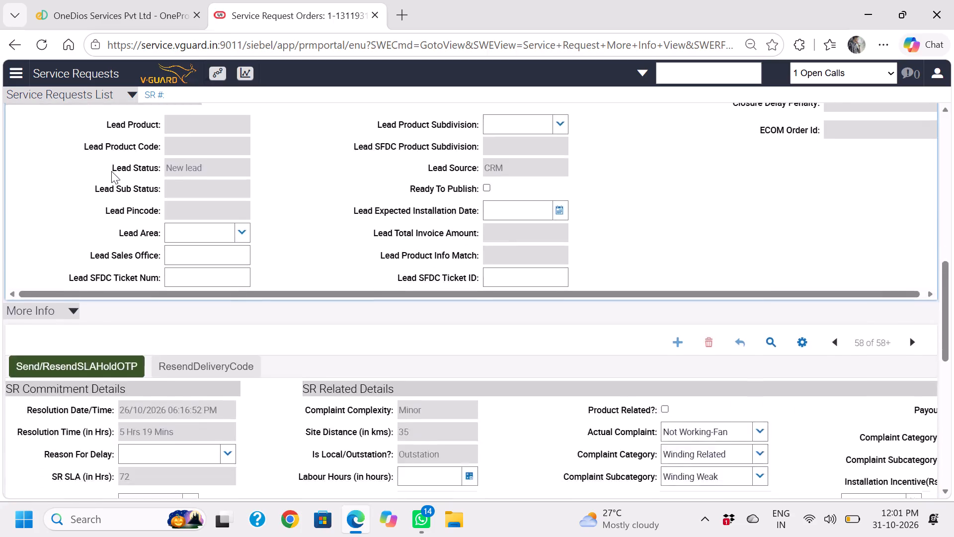
scroll(111, 171, down, 2)
click(38, 180)
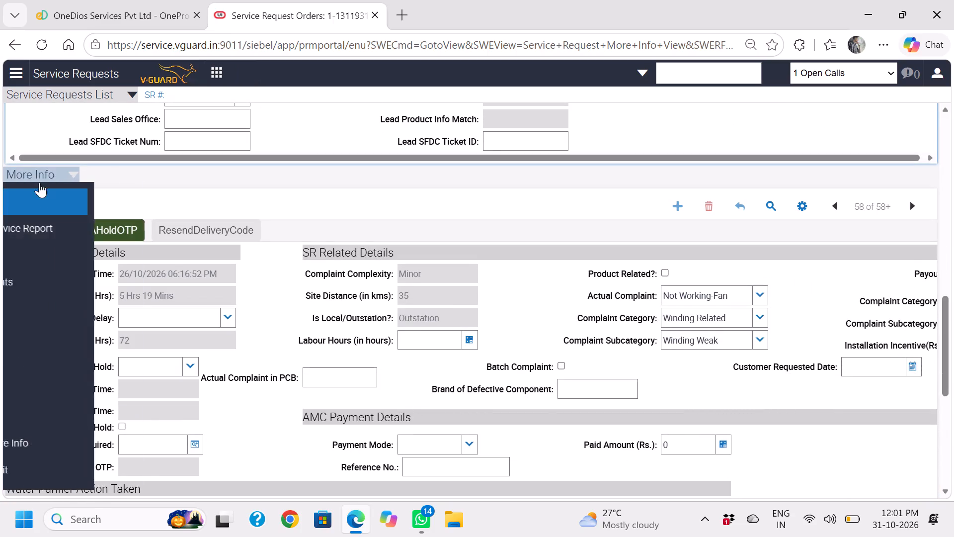
click(82, 286)
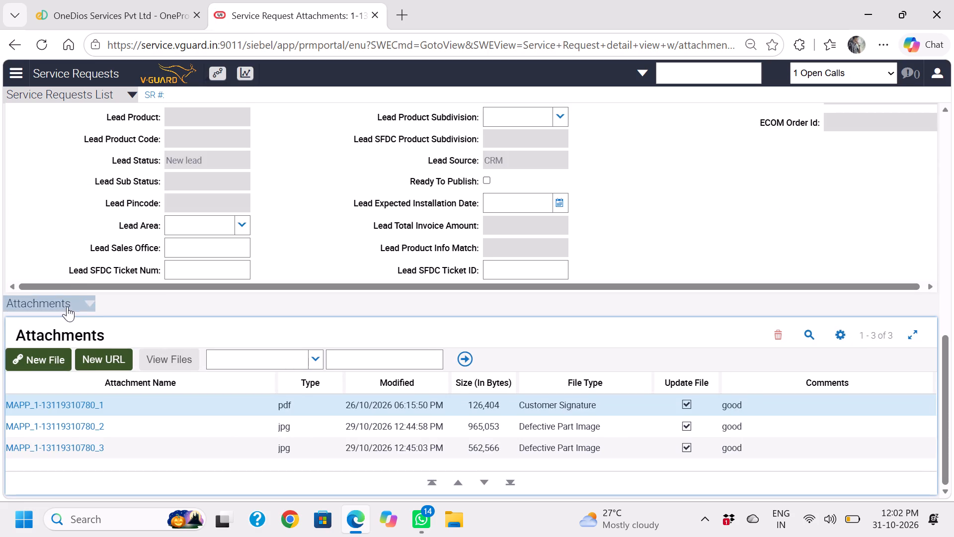
In the request's activities, set the status of the Replacement Approval activity to Scheduled.
click(52, 306)
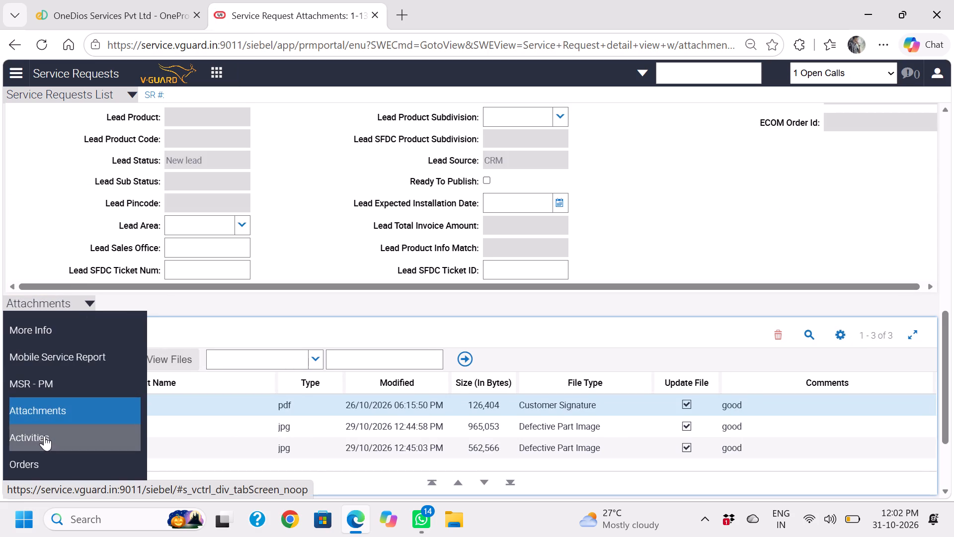
click(44, 436)
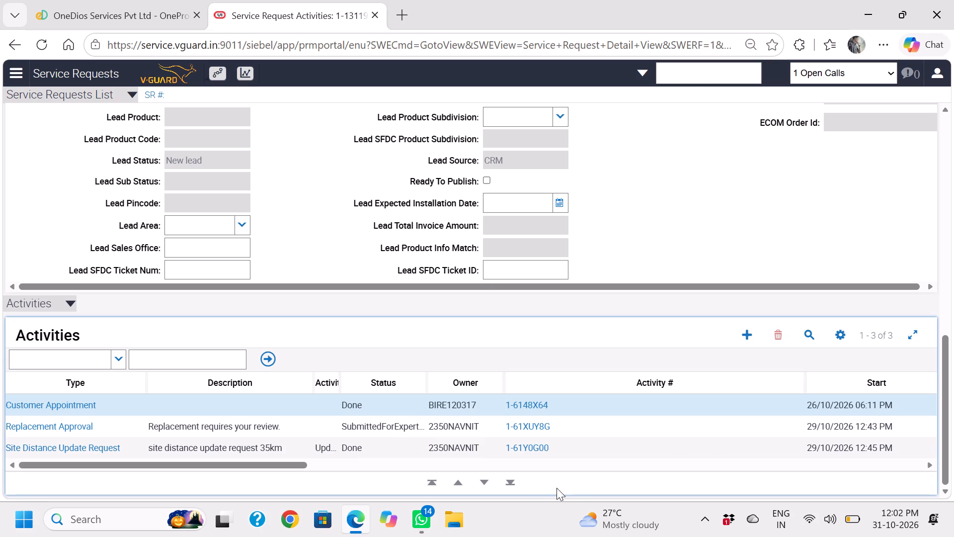
click(397, 430)
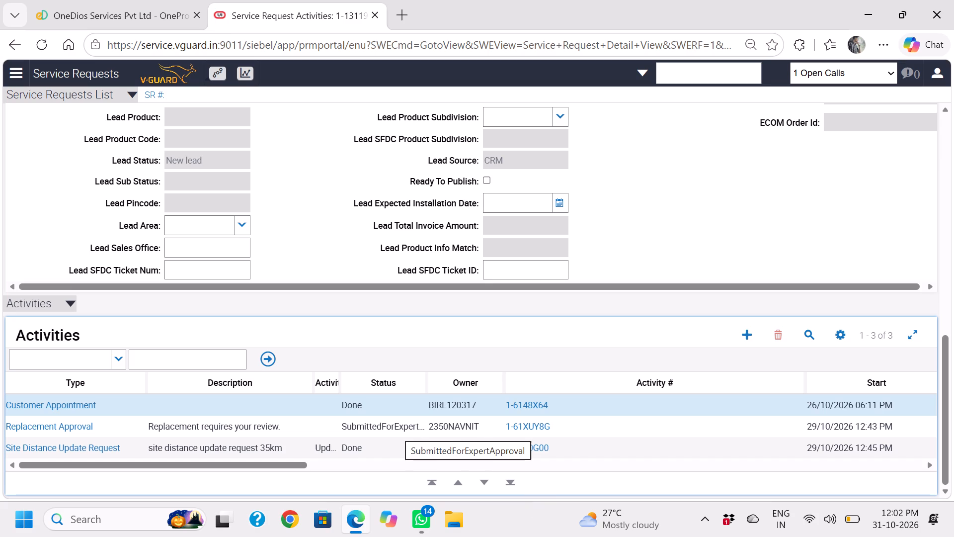
click(419, 432)
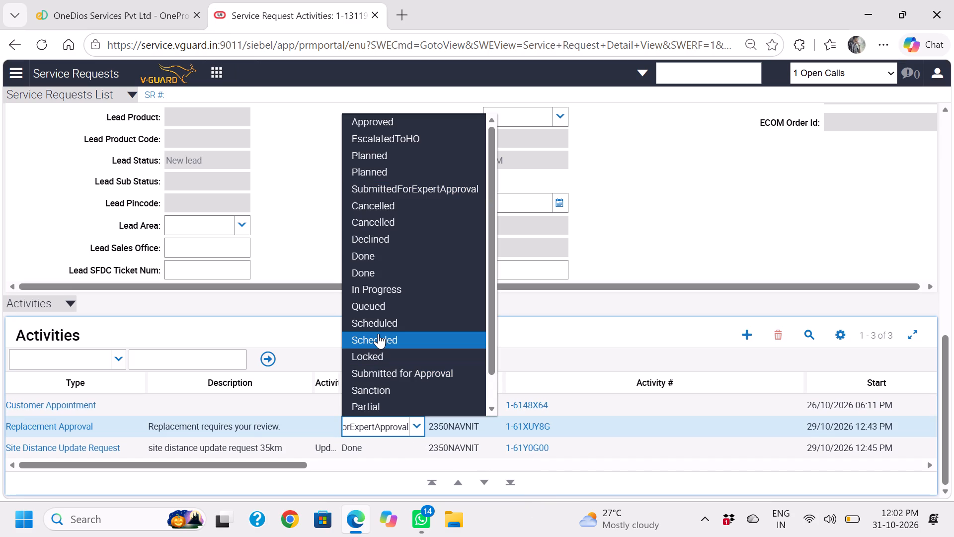
click(378, 334)
double_click(455, 429)
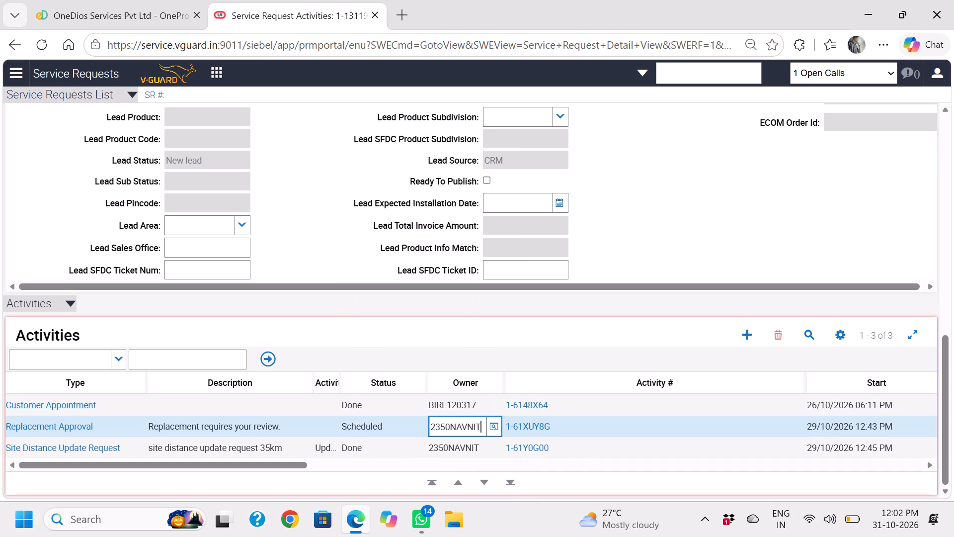
key(BackSpace)
key(3)
key(BackSpace)
key(BackSpace)
key(BackSpace)
key(BackSpace)
key(BackSpace)
key(BackSpace)
key(BackSpace)
key(BackSpace)
key(BackSpace)
key(BackSpace)
key(BackSpace)
key(BackSpace)
key(BackSpace)
key(Right)
key(Right)
key(Right)
key(Right)
key(Right)
key(Right)
key(Right)
key(Right)
key(Right)
key(Right)
key(Right)
key(BackSpace)
key(BackSpace)
key(BackSpace)
key(BackSpace)
key(BackSpace)
key(BackSpace)
key(BackSpace)
key(BackSpace)
key(BackSpace)
key(BackSpace)
key(BackSpace)
key(BackSpace)
key(BackSpace)
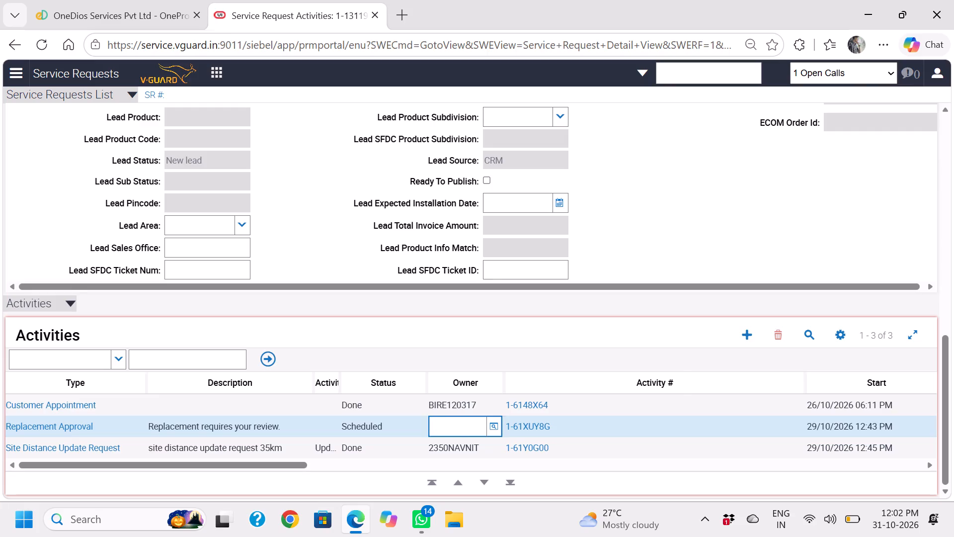
key(3)
click(492, 356)
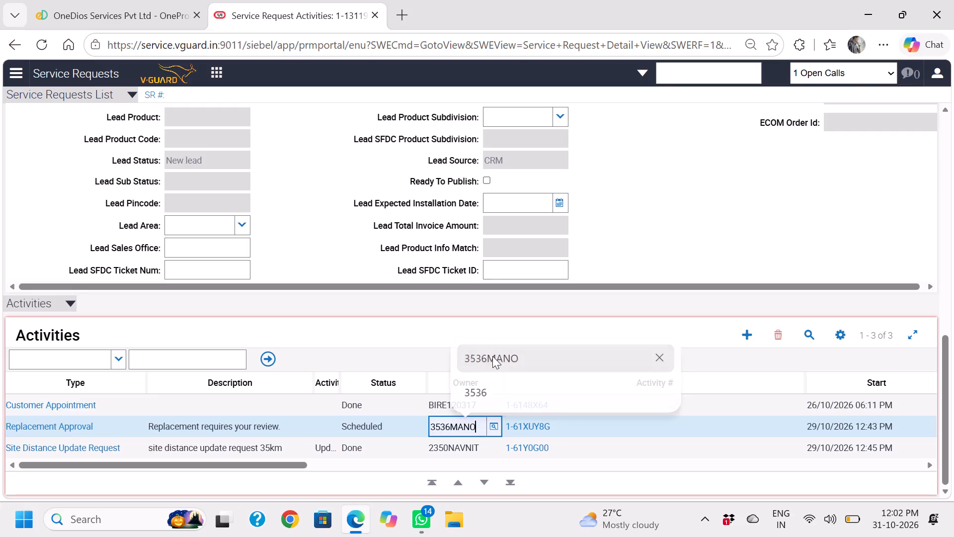
scroll(374, 308, up, 8)
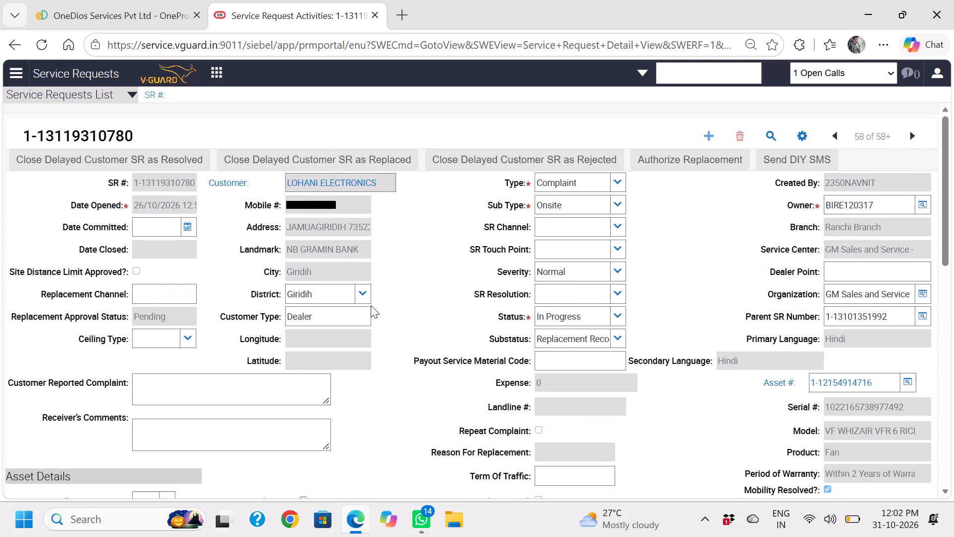
click(221, 175)
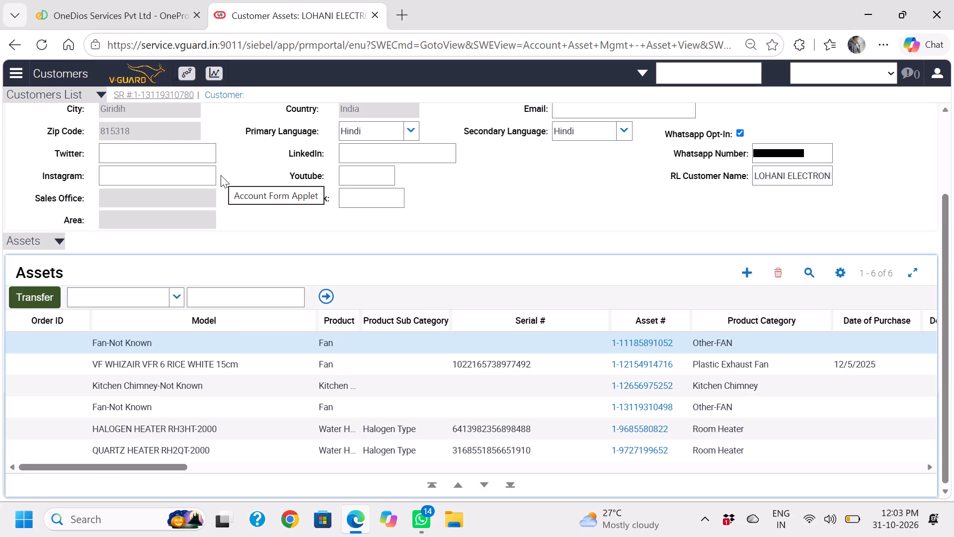
Go back from the customer record to the My Team's Service Requests list.
click(14, 37)
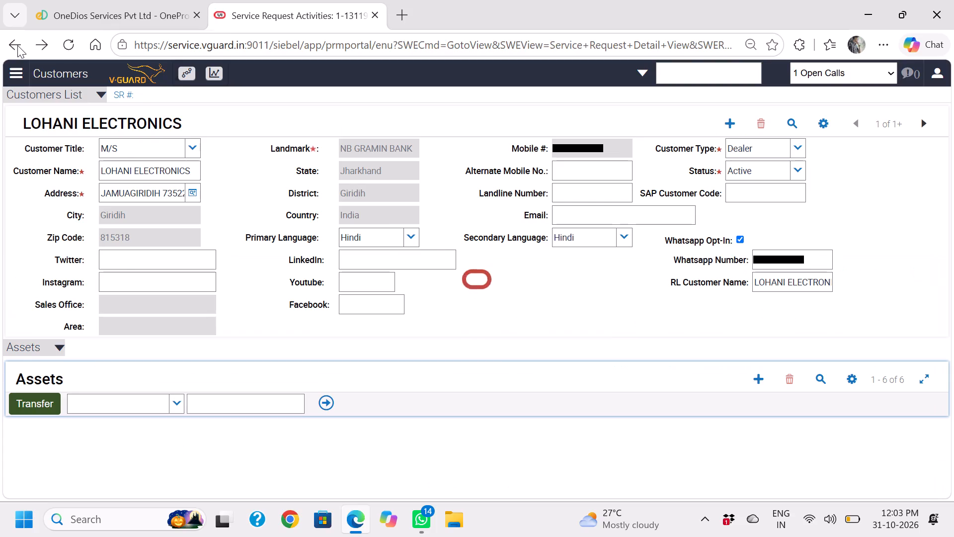
click(17, 45)
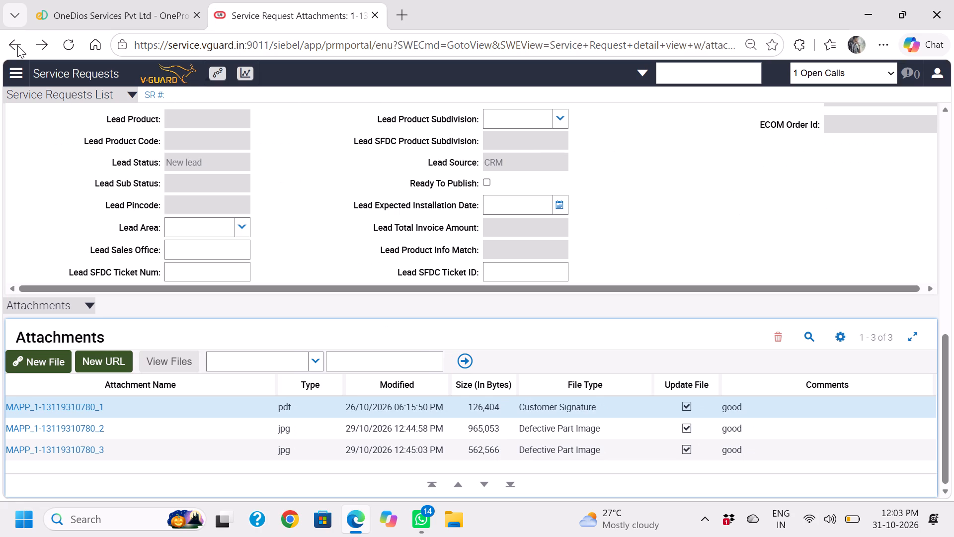
click(17, 45)
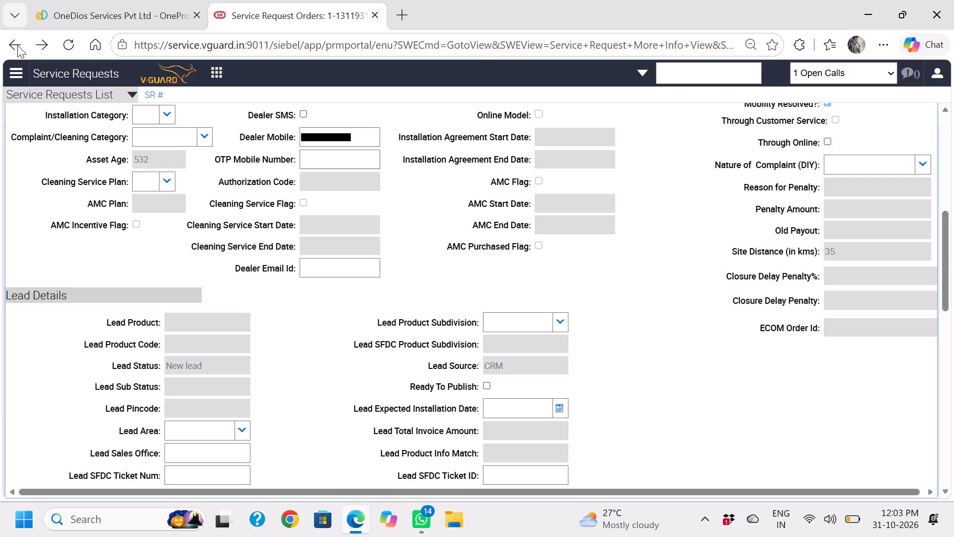
click(17, 45)
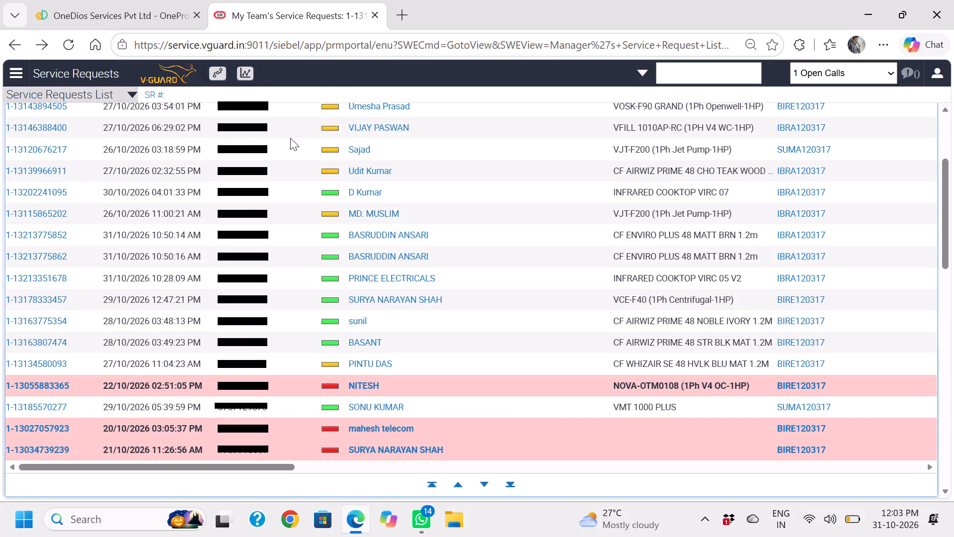
scroll(290, 138, up, 1)
scroll(290, 138, down, 2)
scroll(290, 138, up, 2)
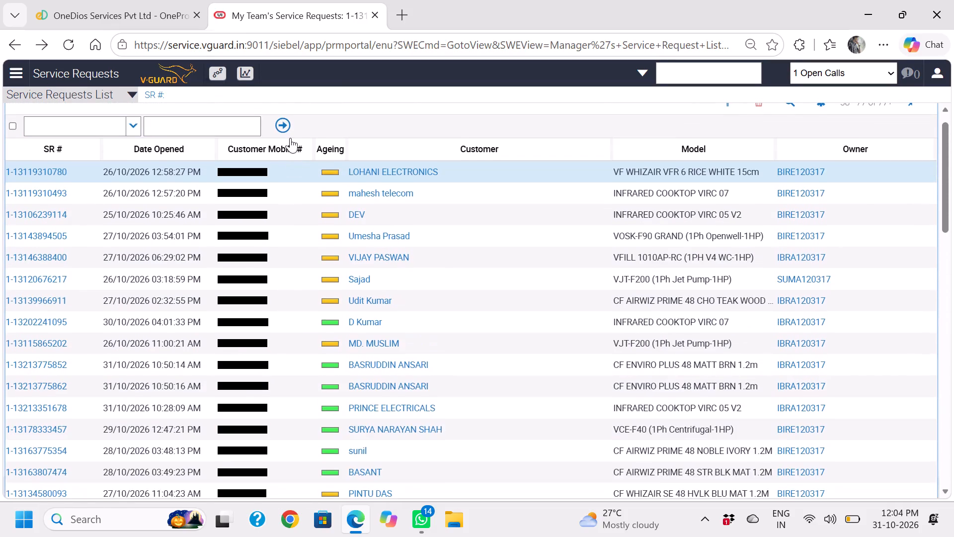
scroll(290, 138, left, 1)
scroll(332, 236, left, 2)
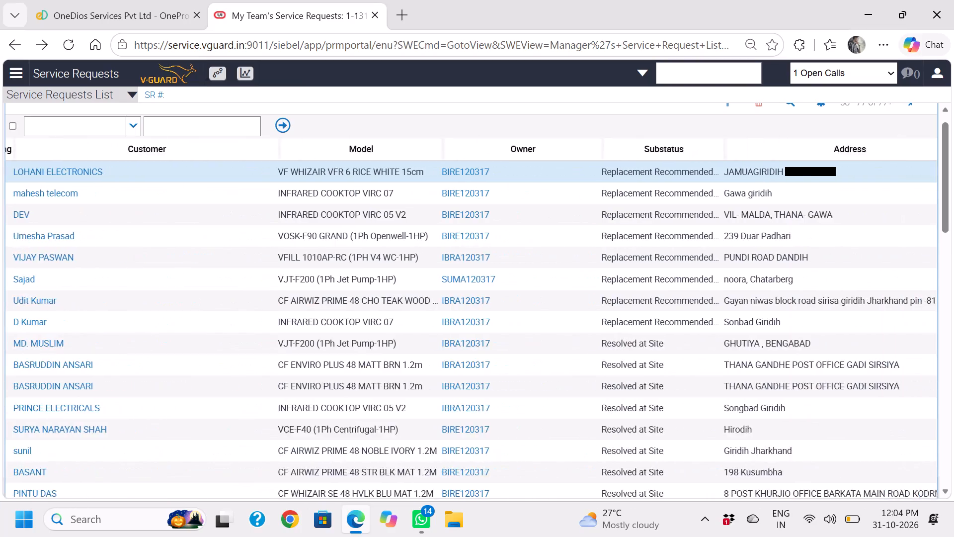
scroll(332, 236, left, 2)
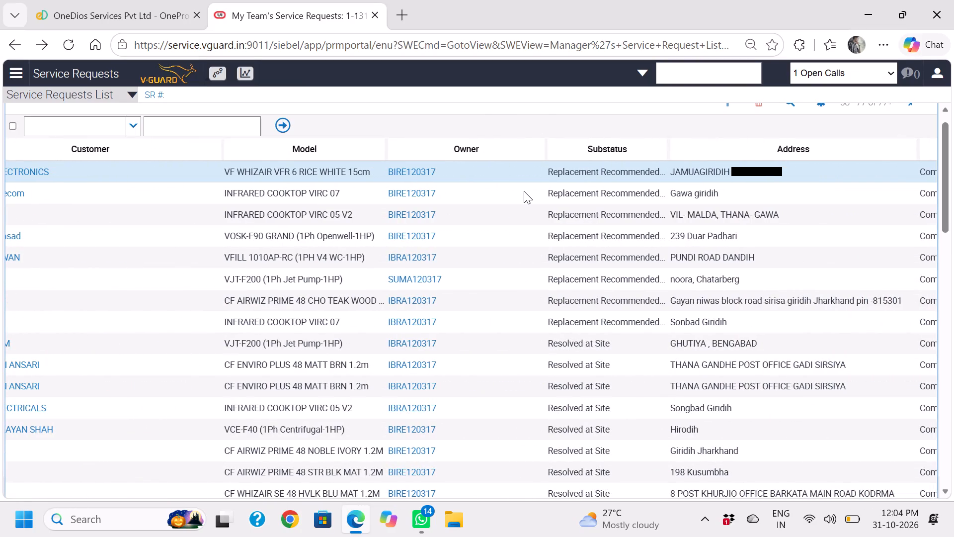
click(524, 191)
scroll(533, 240, down, 2)
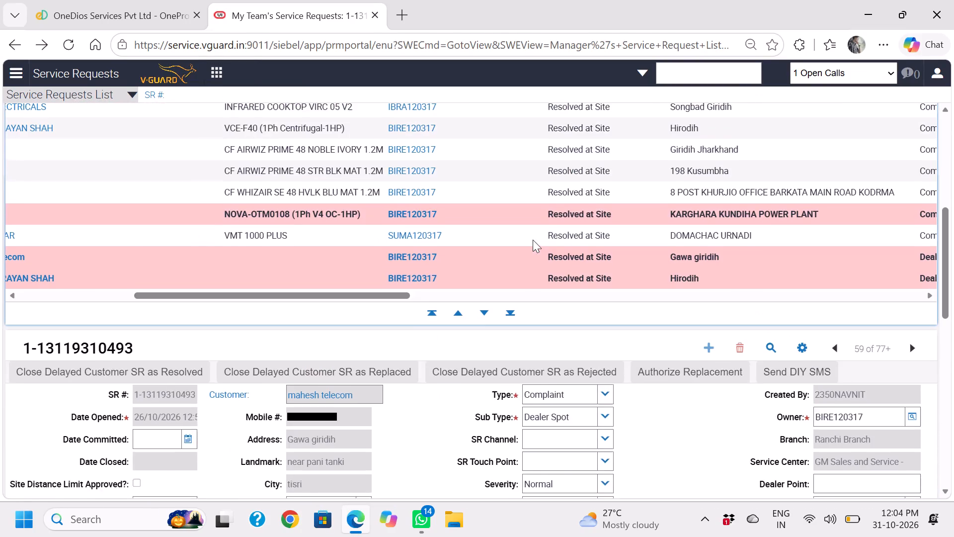
scroll(533, 240, up, 3)
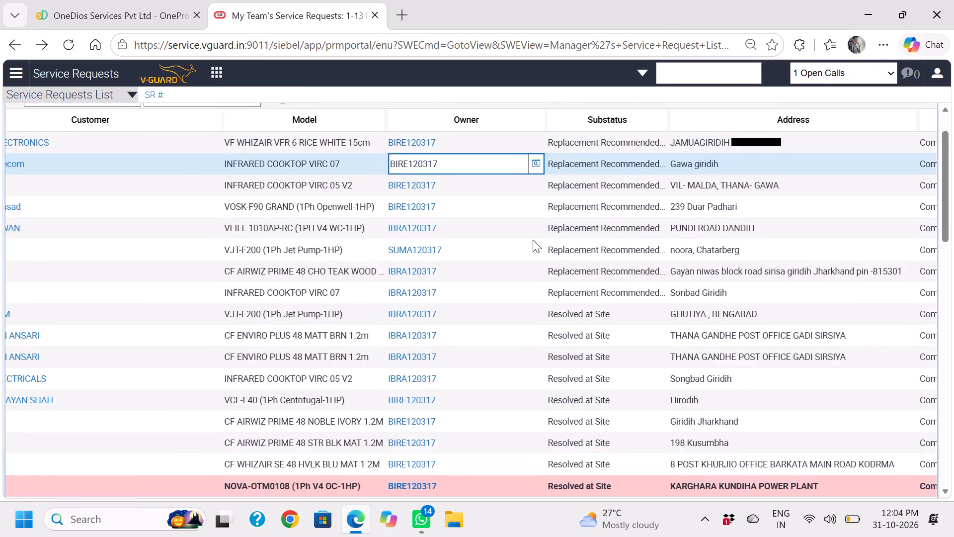
click(492, 183)
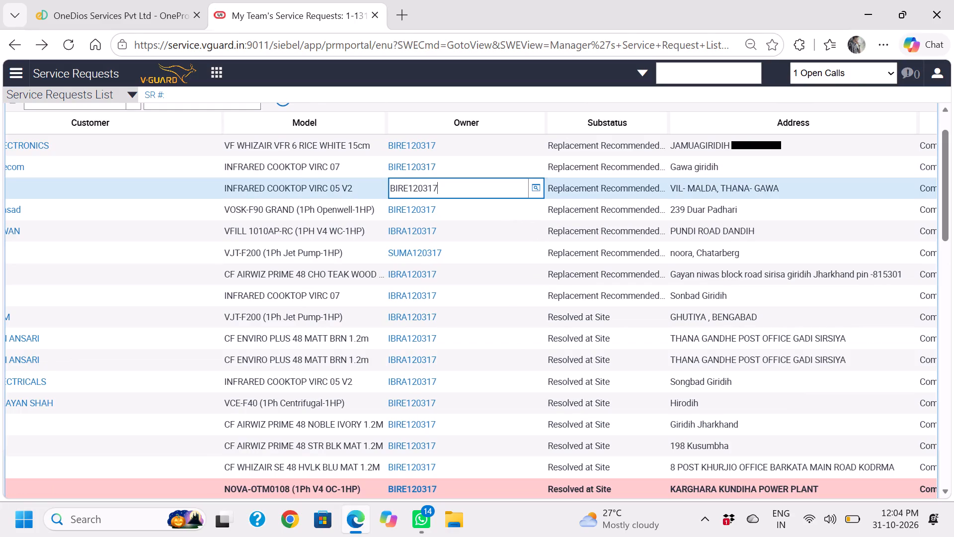
scroll(482, 228, down, 4)
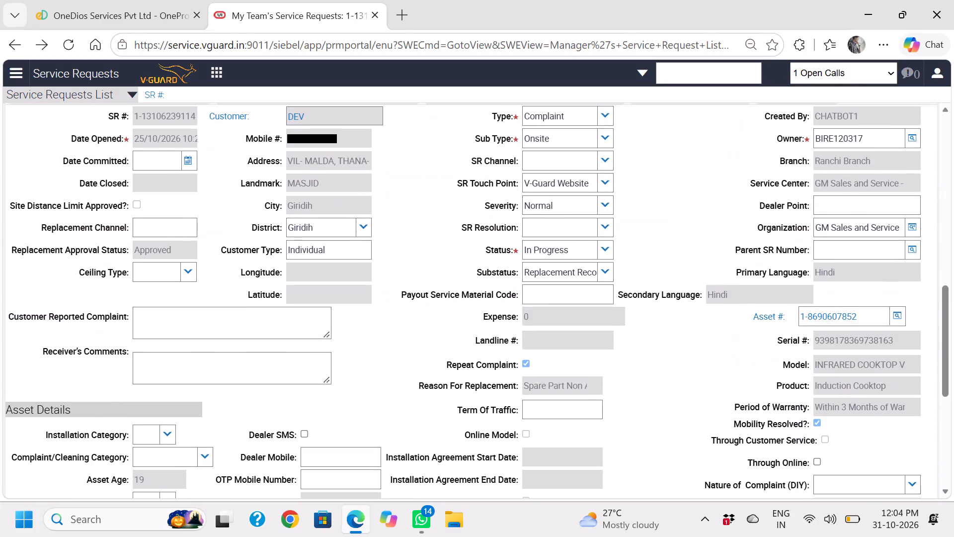
scroll(482, 228, up, 2)
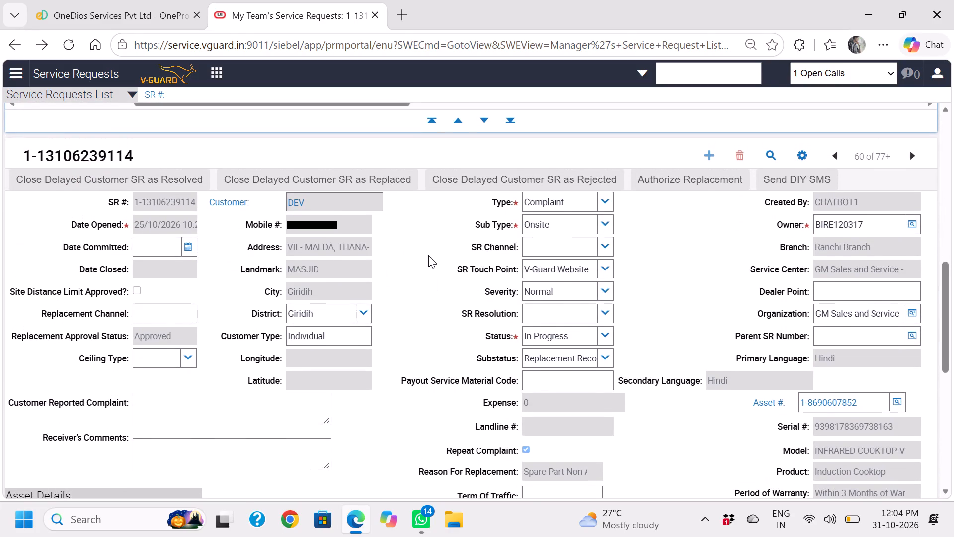
scroll(326, 197, up, 2)
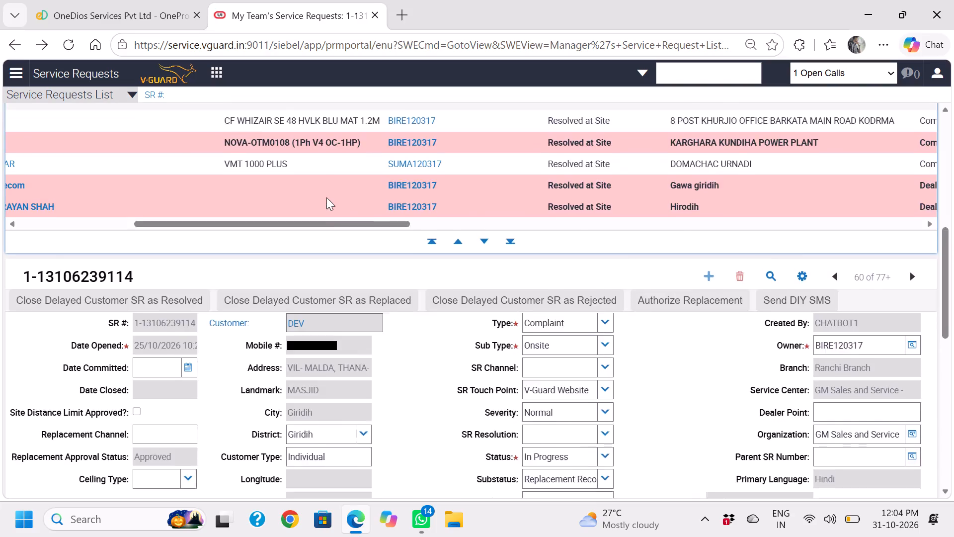
scroll(326, 197, up, 1)
scroll(534, 101, up, 2)
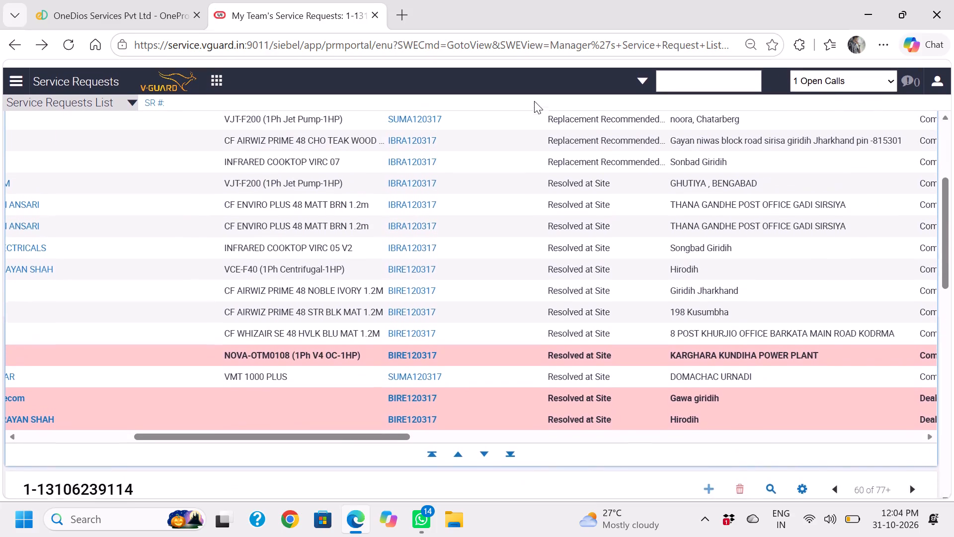
scroll(534, 183, up, 1)
click(498, 150)
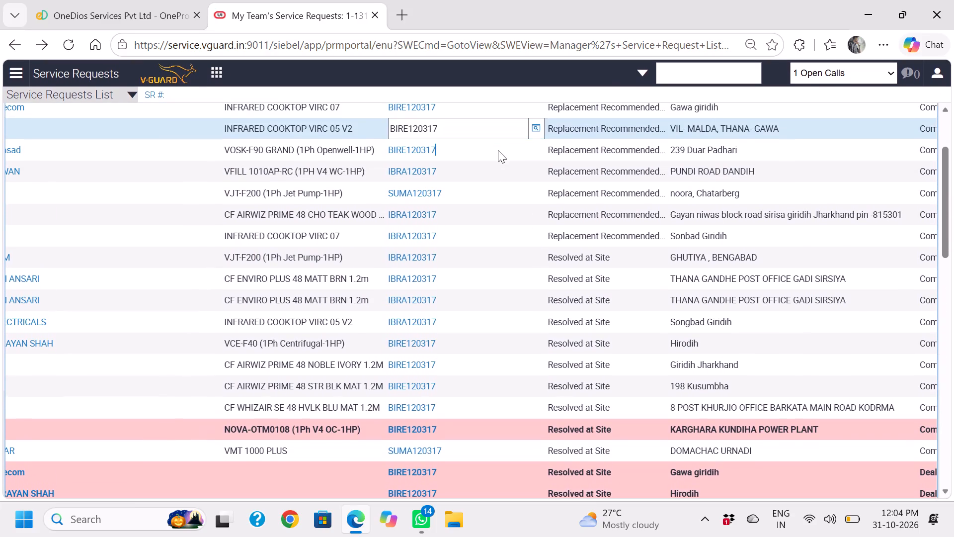
scroll(495, 227, down, 3)
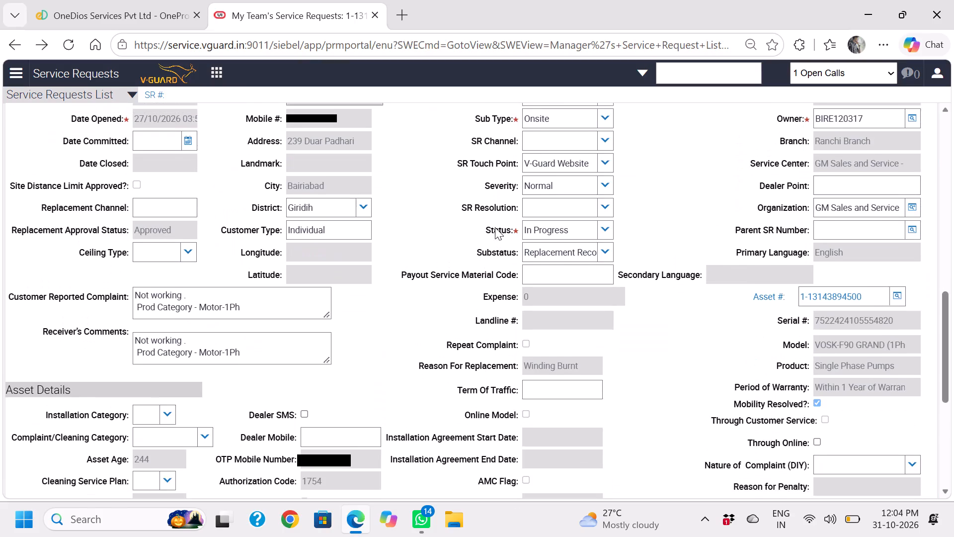
scroll(495, 227, up, 5)
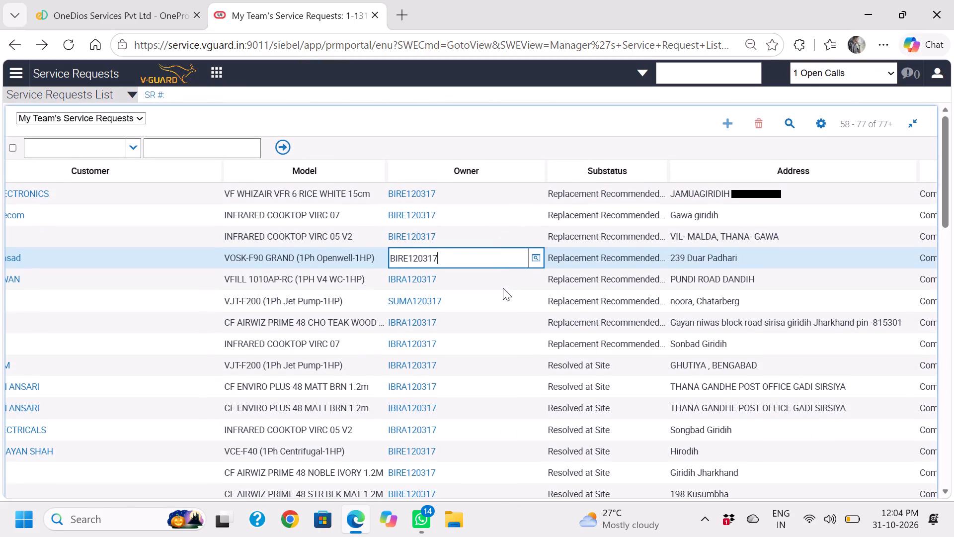
click(495, 282)
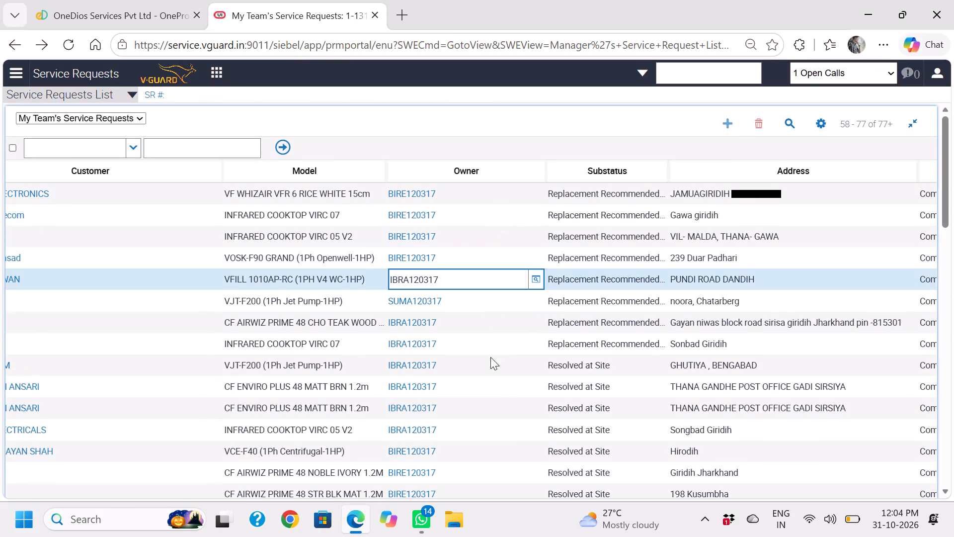
scroll(485, 313, down, 5)
scroll(485, 313, up, 1)
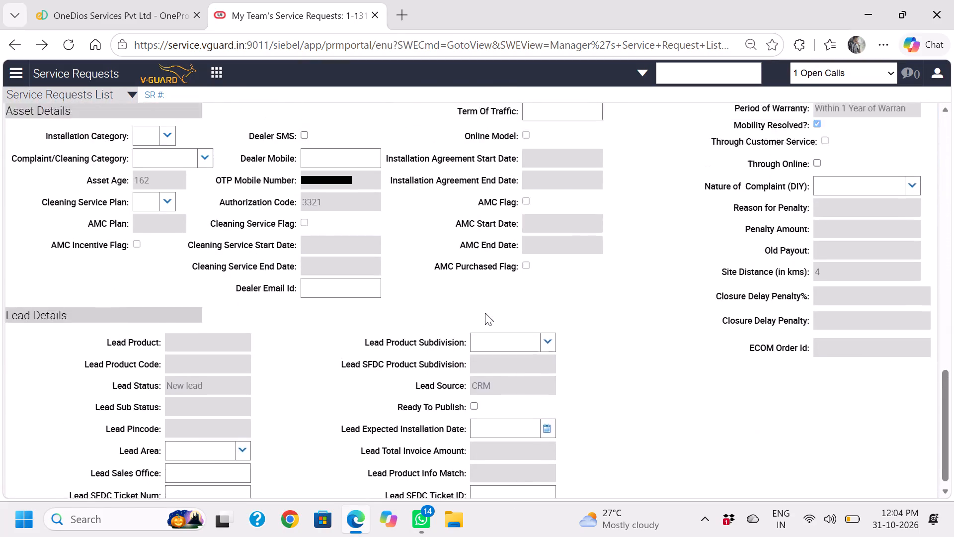
scroll(485, 313, up, 7)
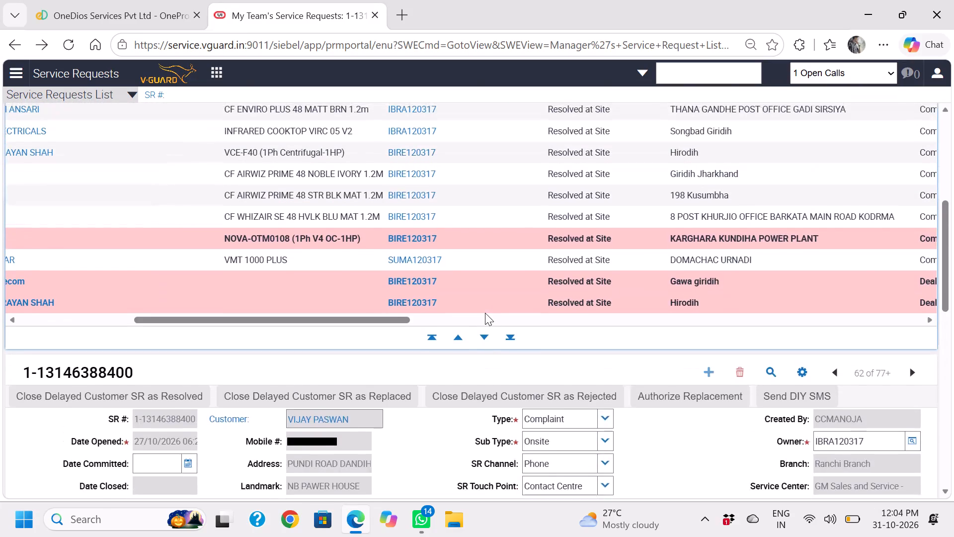
scroll(485, 313, up, 2)
click(477, 297)
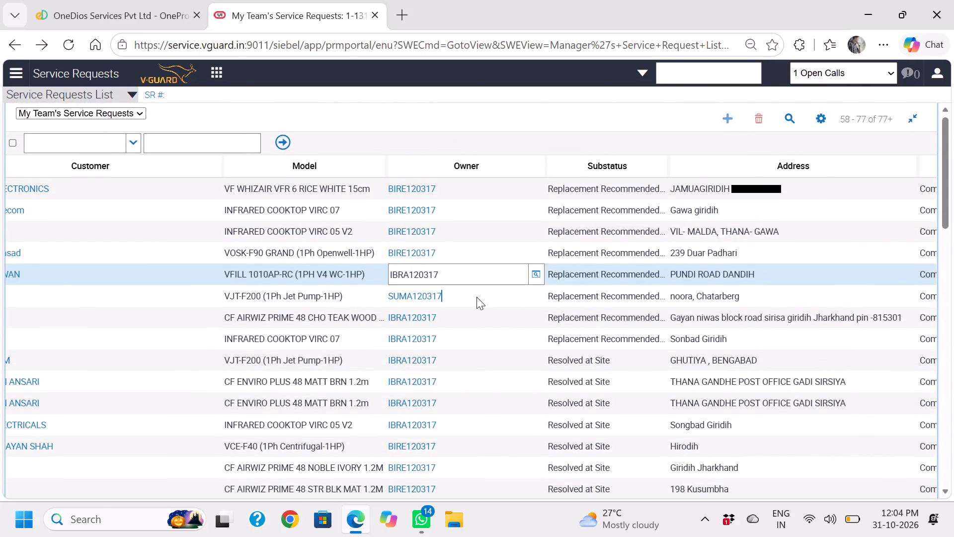
scroll(482, 367, down, 3)
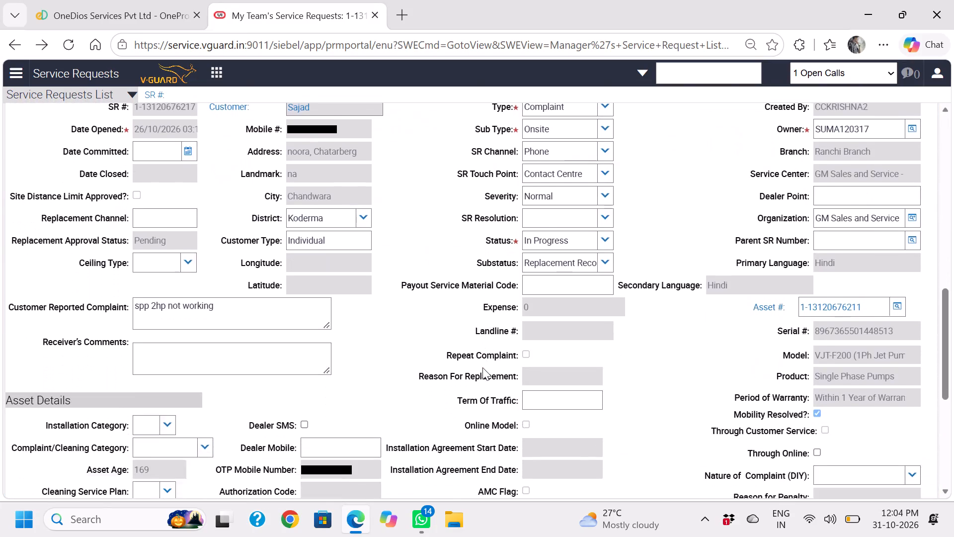
scroll(482, 367, up, 1)
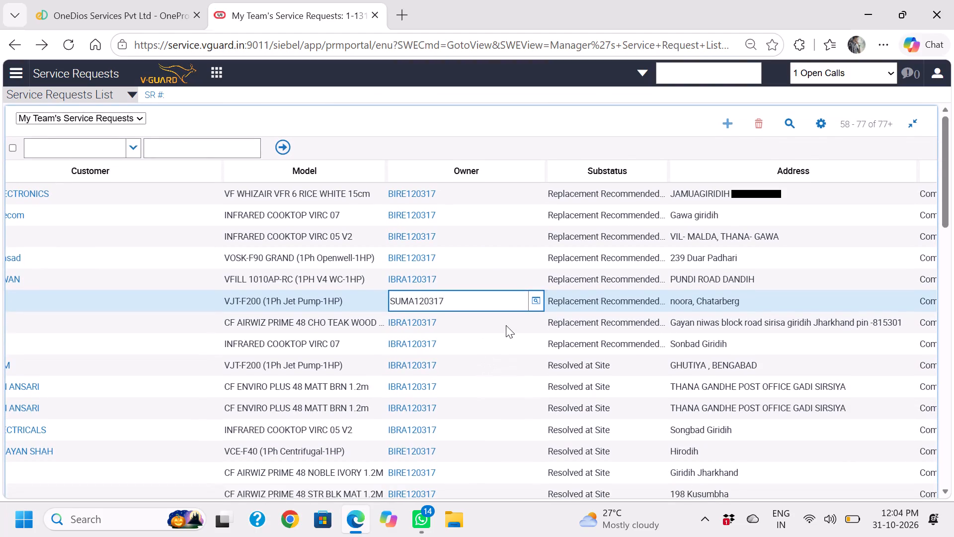
click(506, 325)
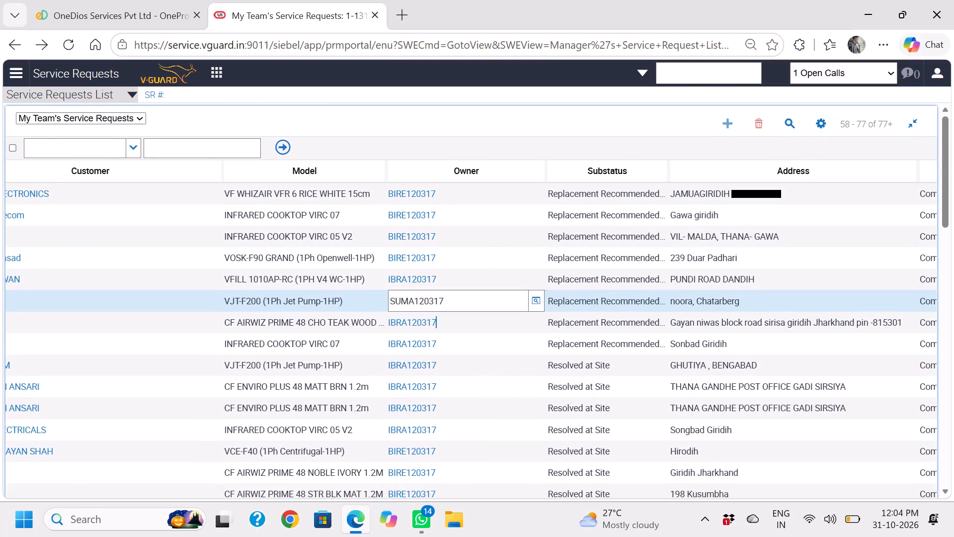
scroll(484, 443, down, 3)
scroll(484, 443, up, 1)
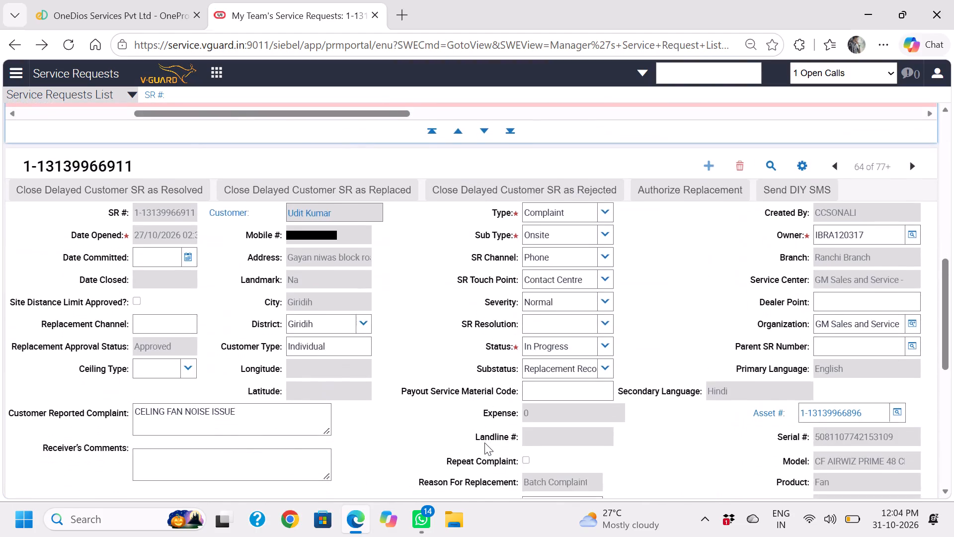
scroll(484, 443, up, 1)
scroll(503, 299, up, 1)
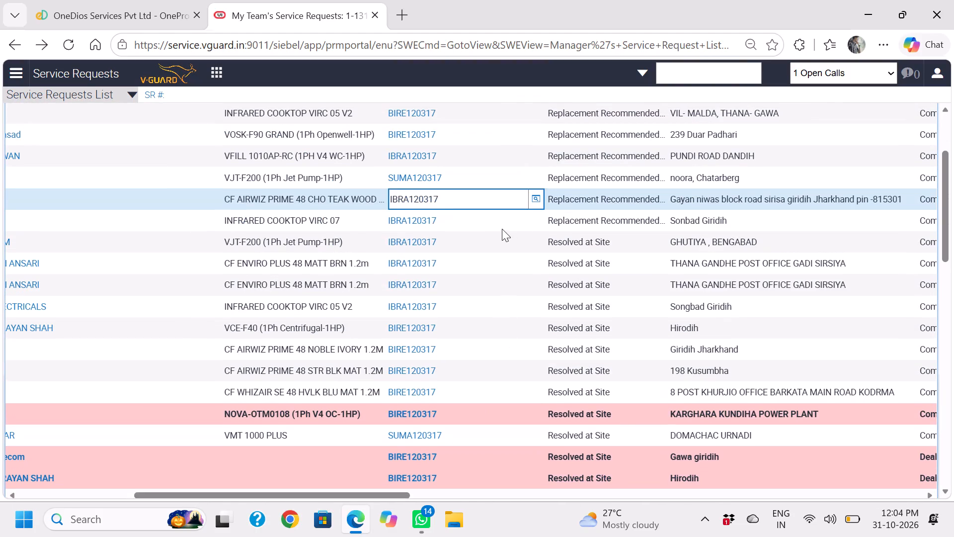
click(488, 221)
scroll(470, 285, down, 1)
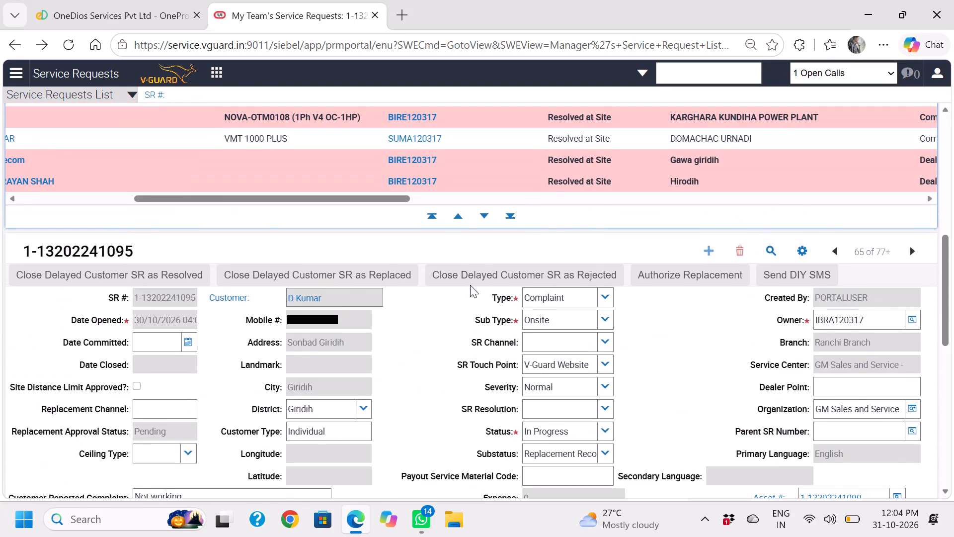
scroll(470, 285, up, 1)
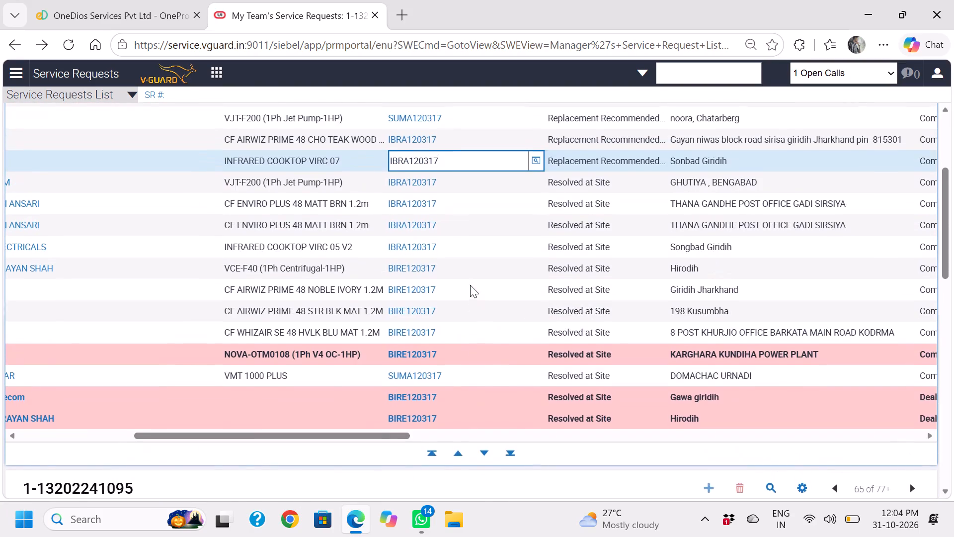
scroll(470, 285, up, 1)
scroll(470, 285, right, 3)
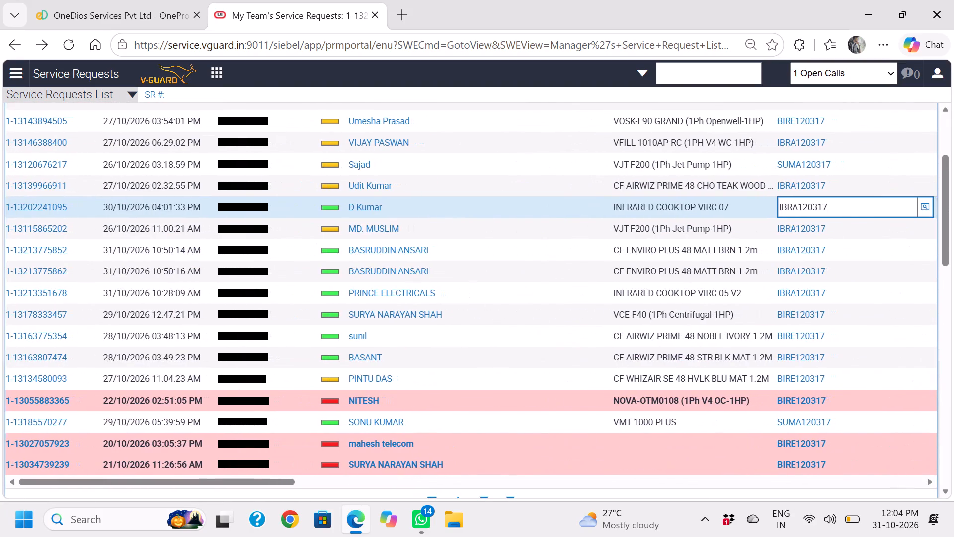
click(36, 206)
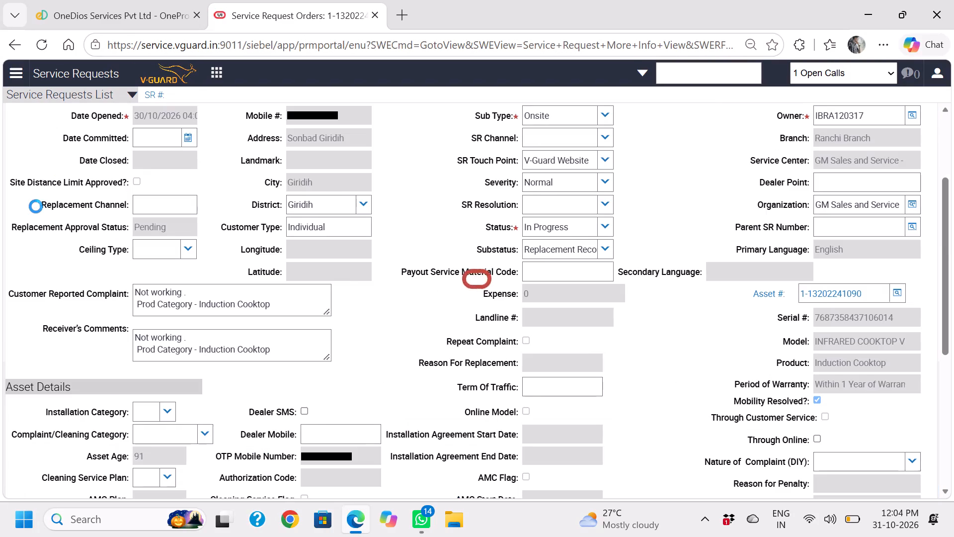
scroll(46, 245, down, 5)
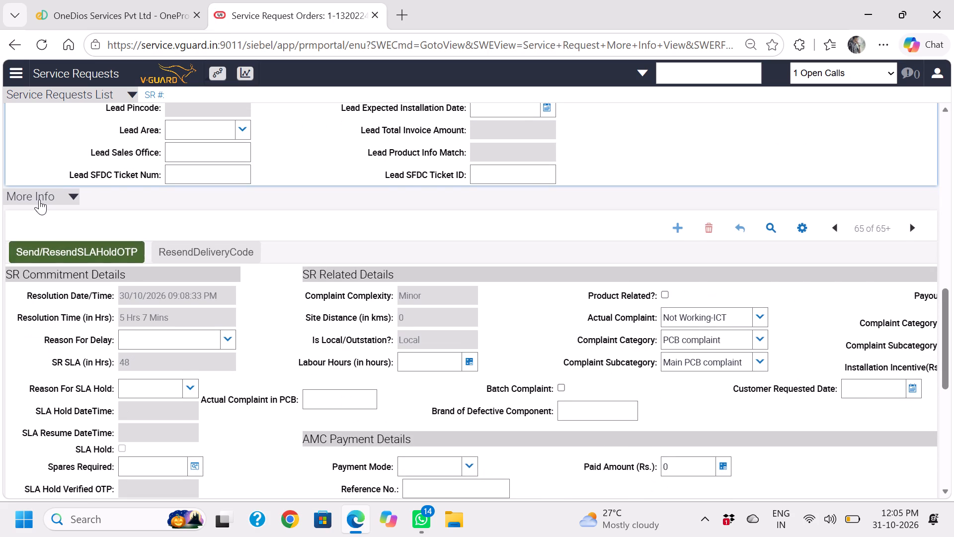
click(39, 198)
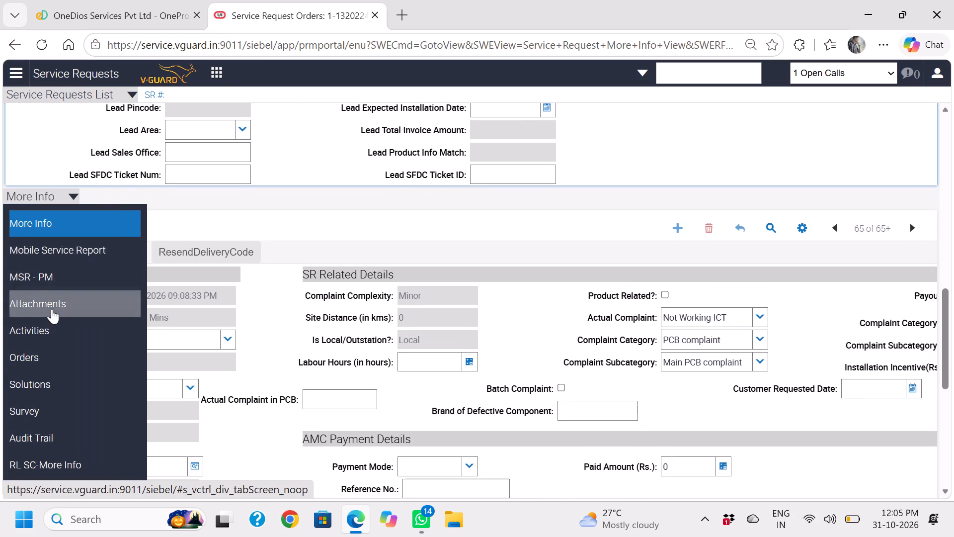
click(52, 309)
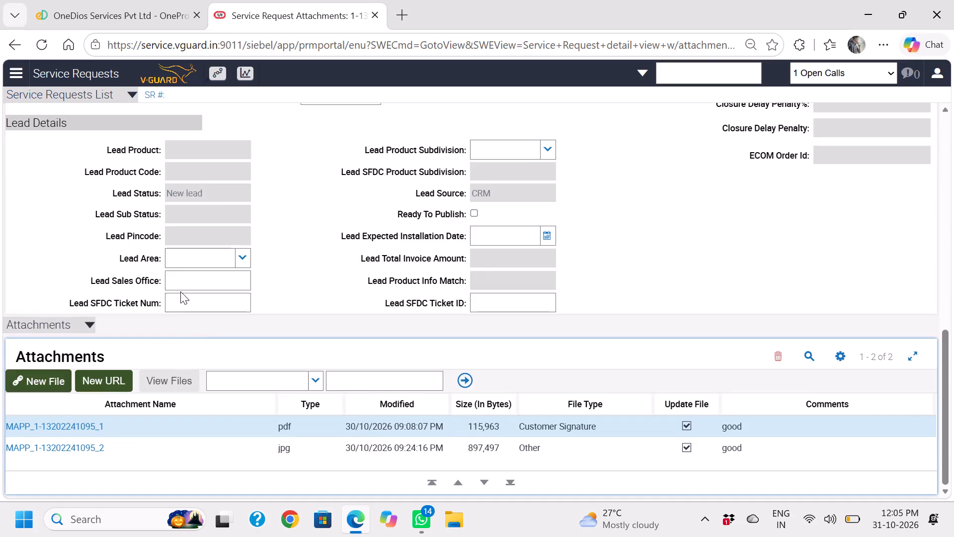
scroll(180, 291, up, 7)
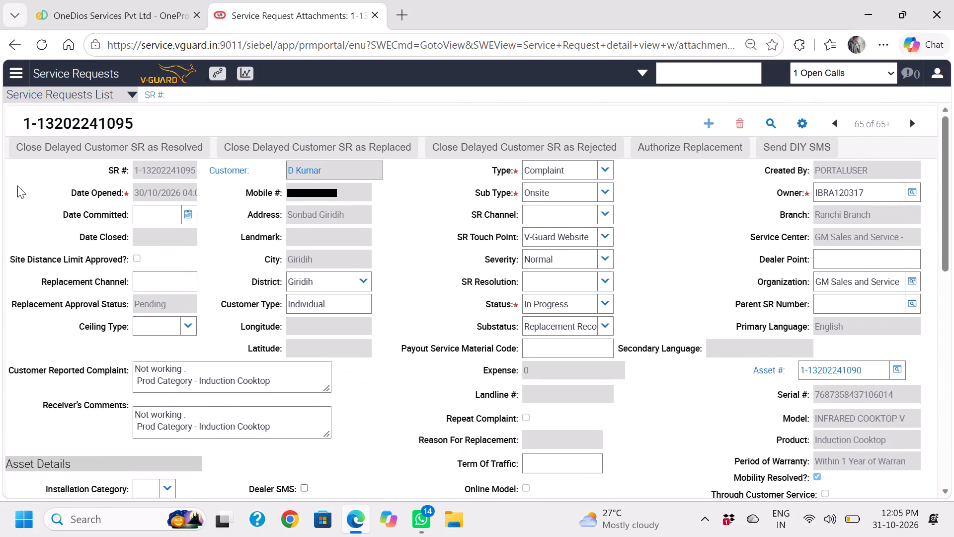
click(9, 40)
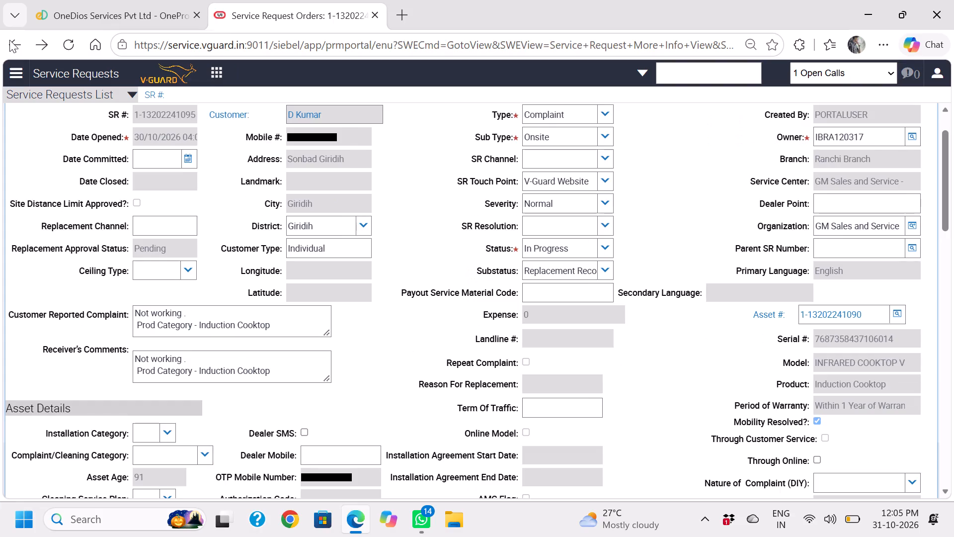
click(9, 40)
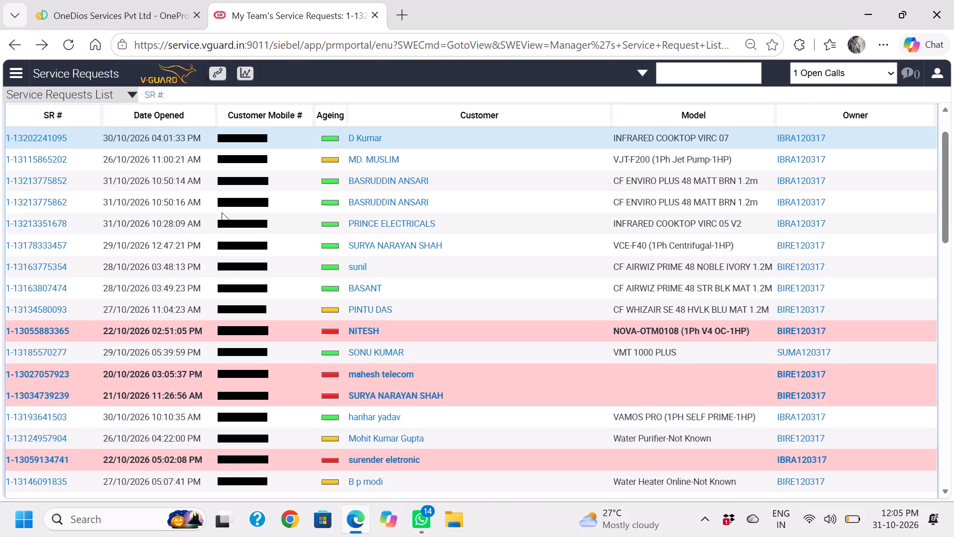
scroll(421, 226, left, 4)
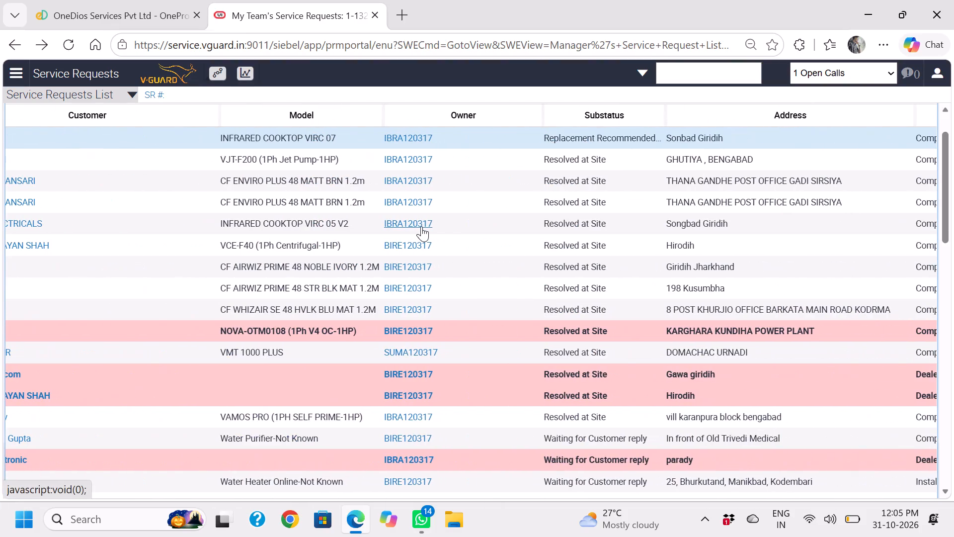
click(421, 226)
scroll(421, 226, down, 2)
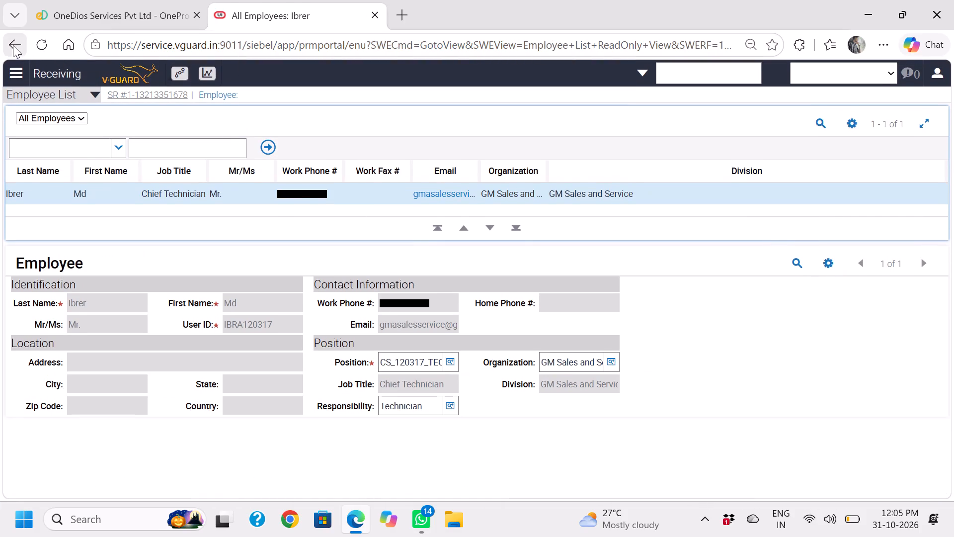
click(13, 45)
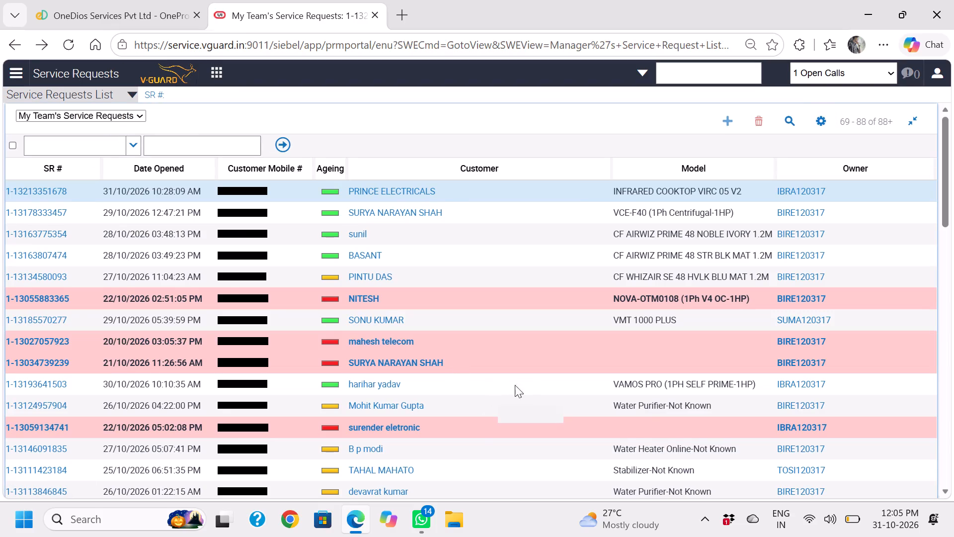
Look through the substatuses of the listed team requests and go back to the previous set of records.
scroll(517, 379, left, 2)
scroll(517, 379, down, 3)
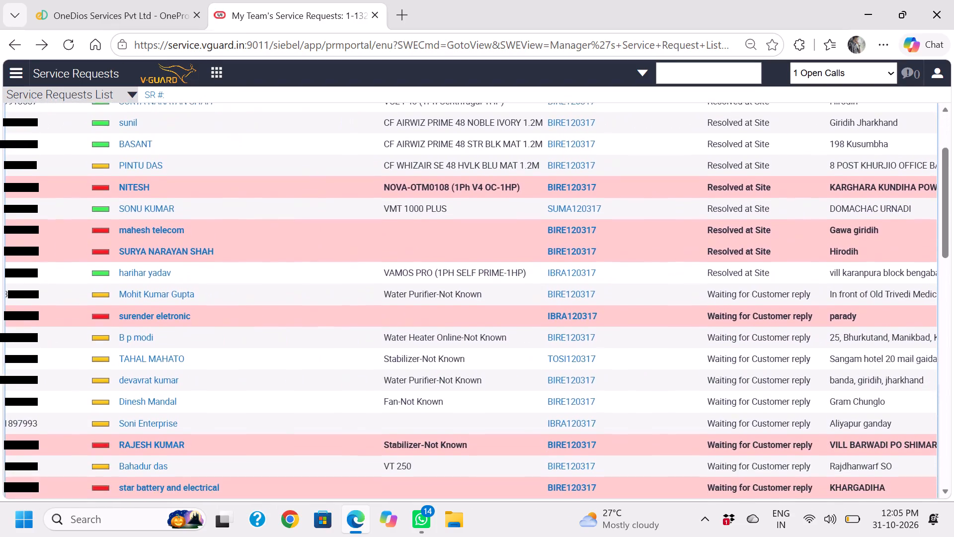
scroll(517, 379, down, 2)
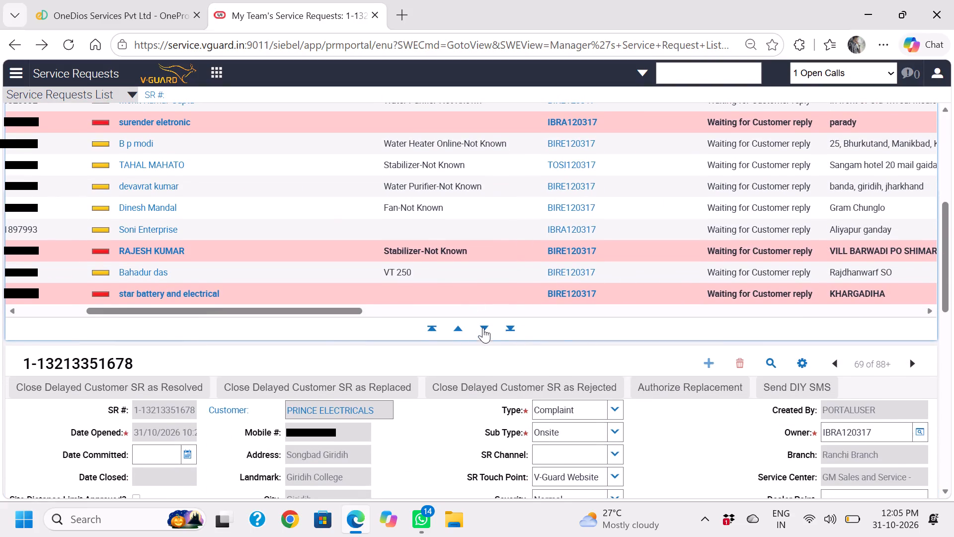
click(459, 326)
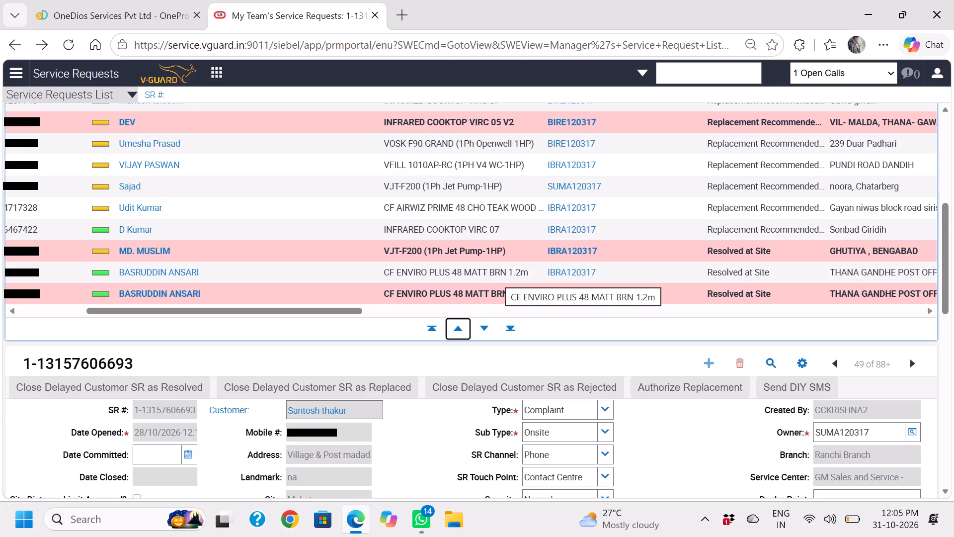
Leave the team's request list and reopen the Service Requests screen from the application's main navigation.
scroll(497, 276, up, 1)
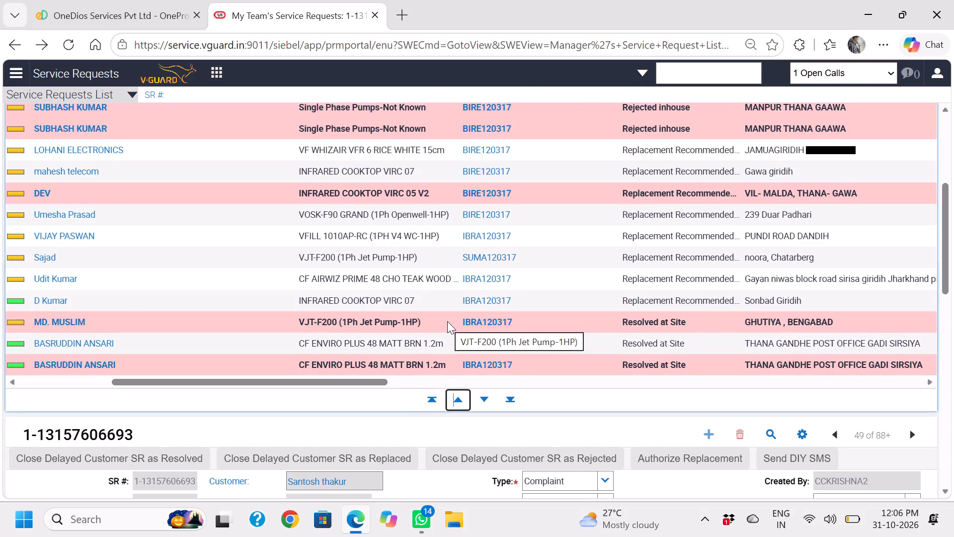
scroll(447, 321, right, 1)
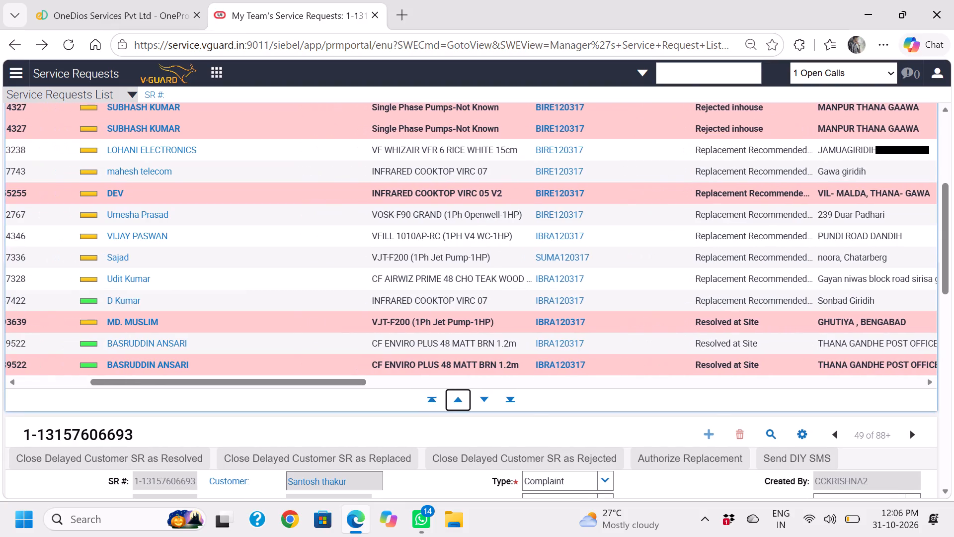
click(12, 69)
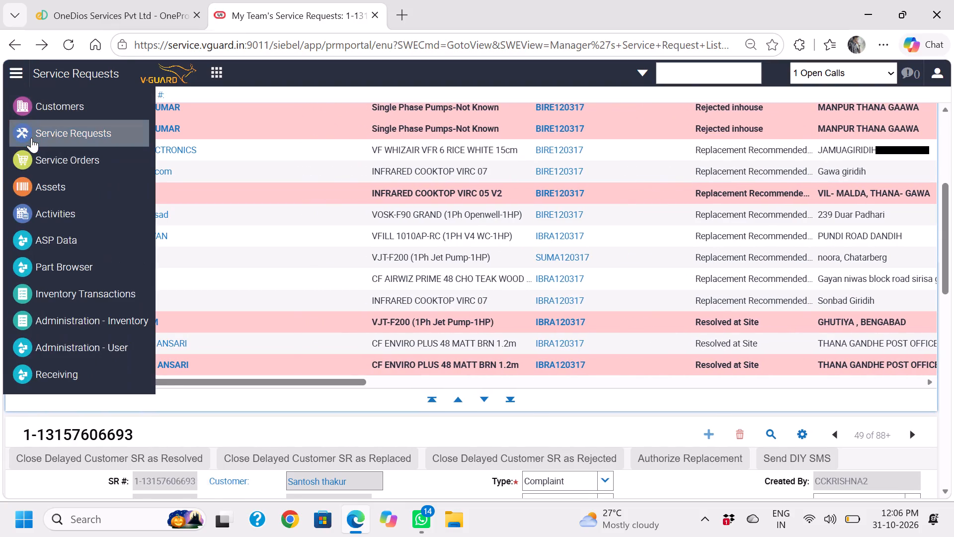
click(31, 138)
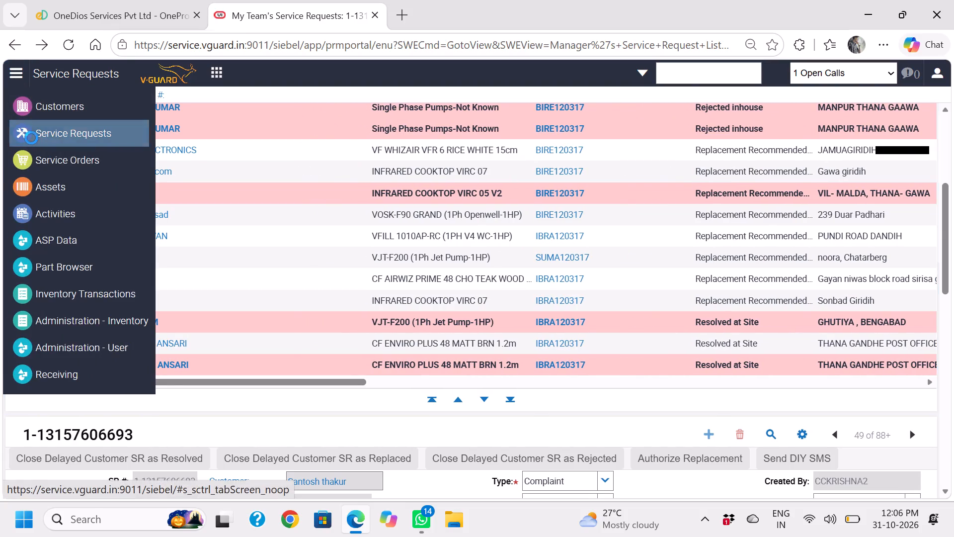
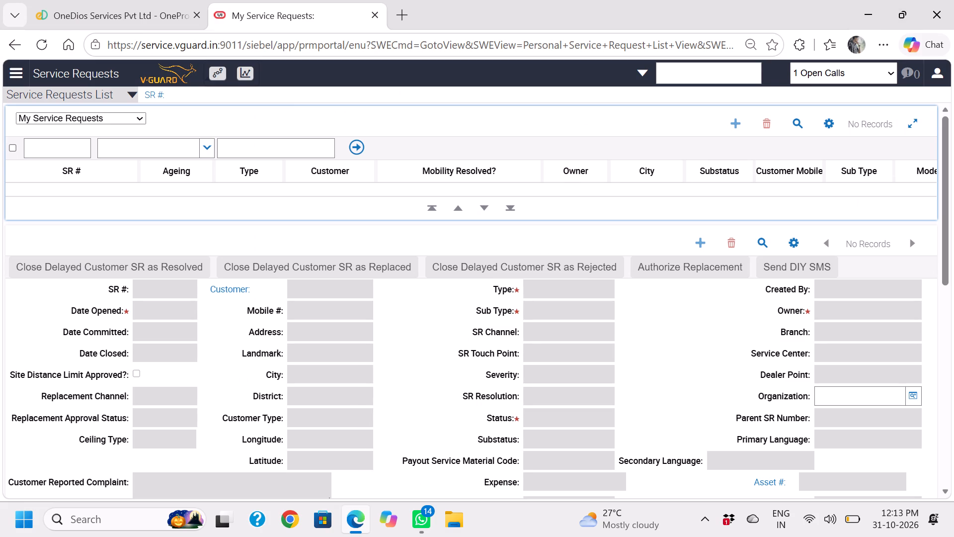
Reopen the Service Requests screen at the My Service Requests list.
click(25, 66)
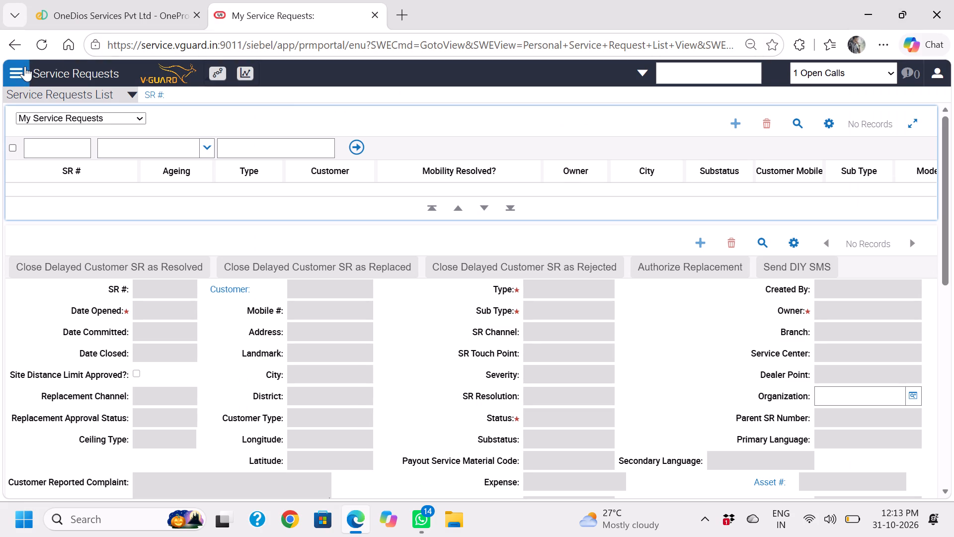
click(68, 126)
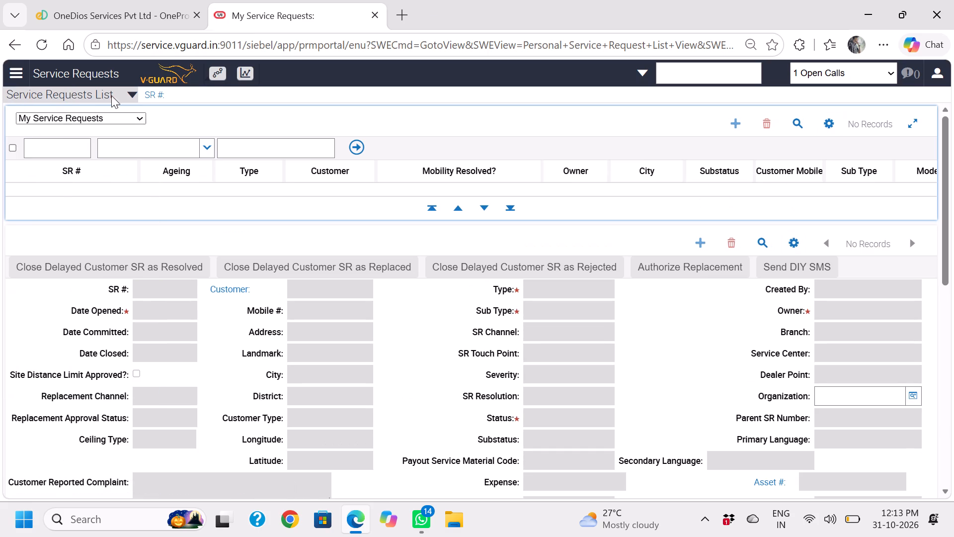
Close the browser window containing the service requests portal.
click(953, 0)
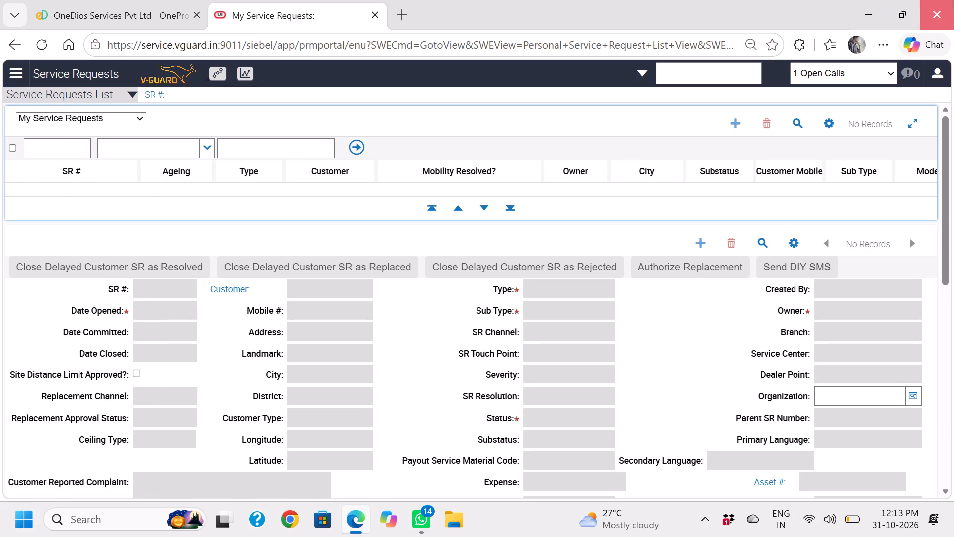
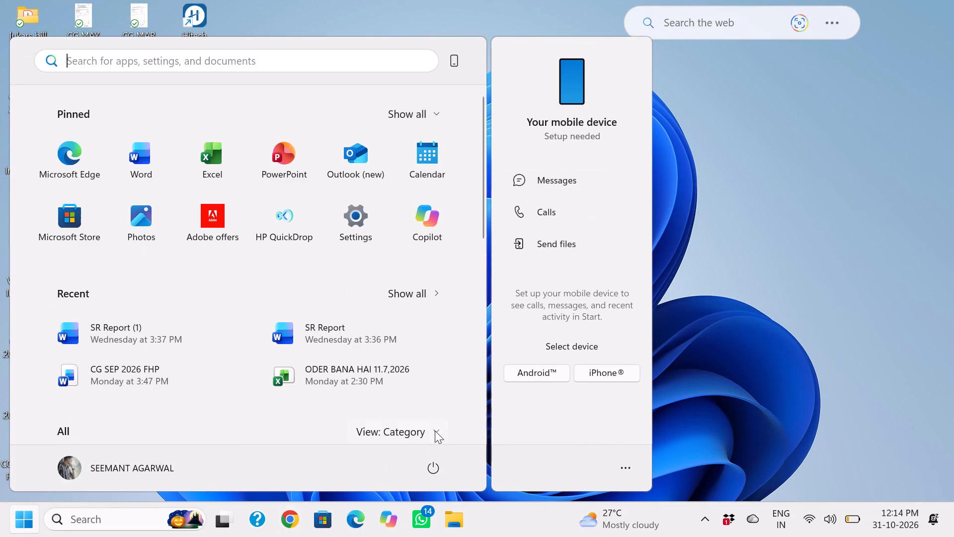
Shut down the computer.
click(428, 468)
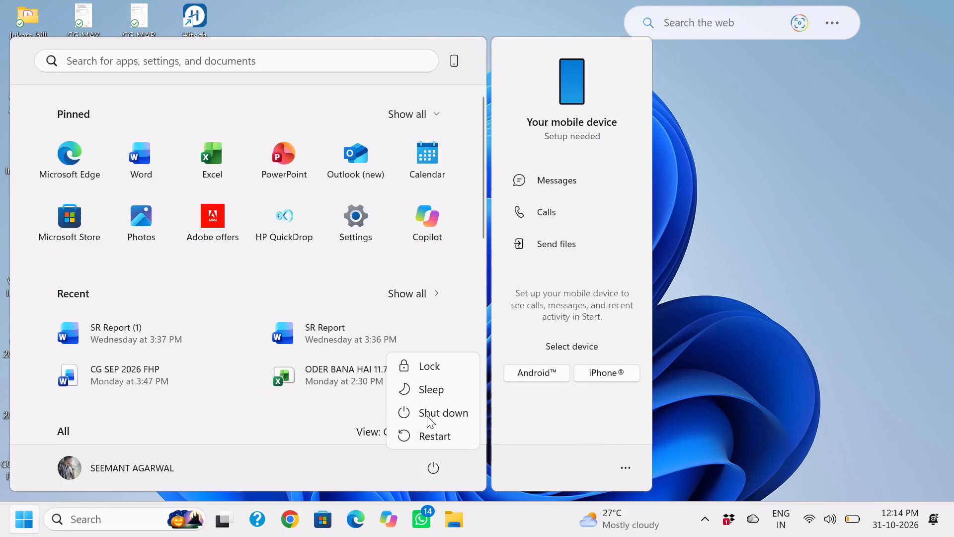
click(427, 416)
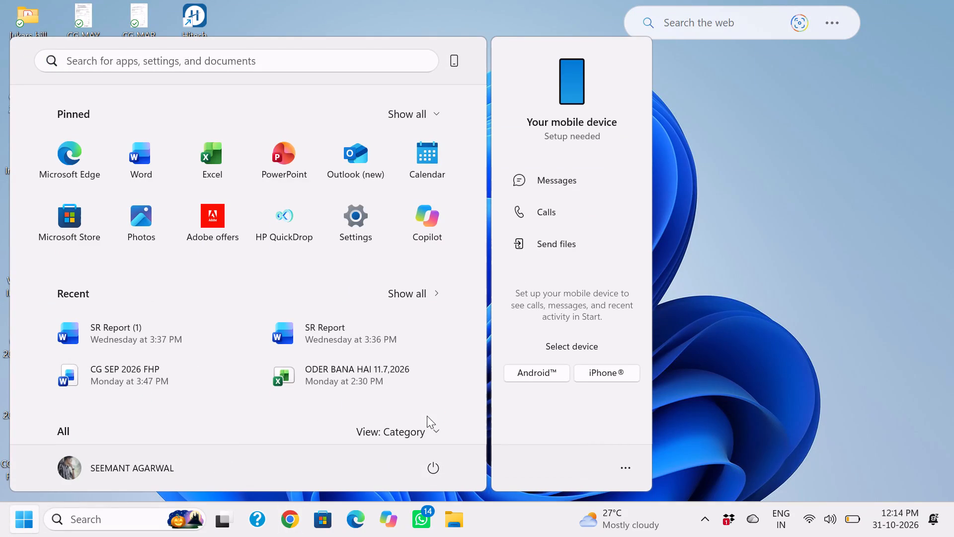